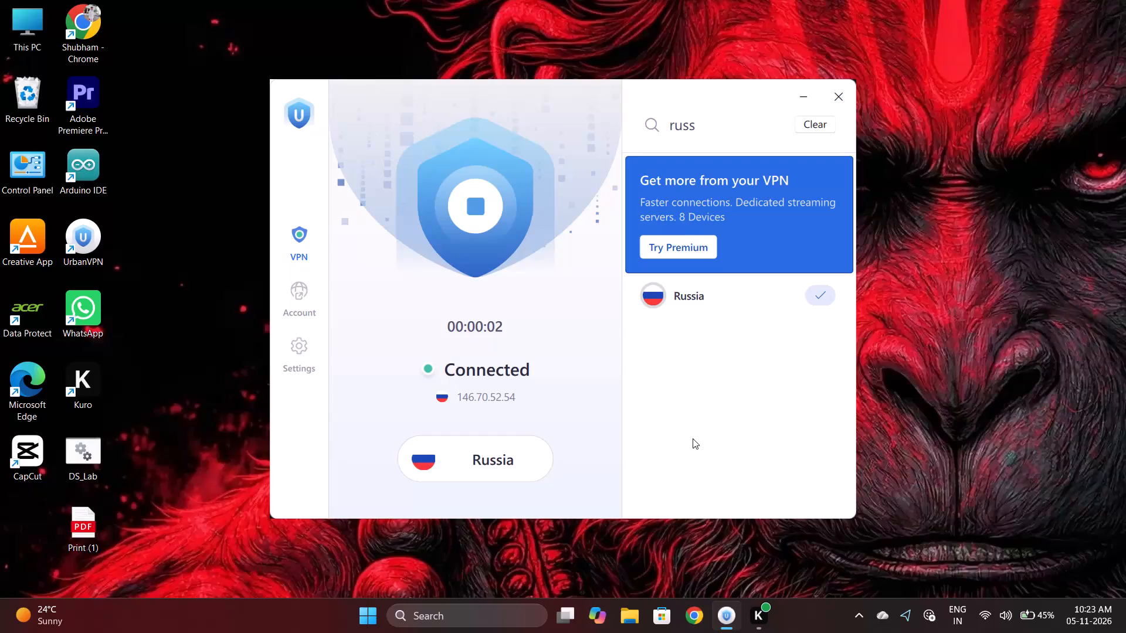
Clear the "russ" country search in the VPN app.
{"action": "double_click", "coordinate": [693, 438]}
{"action": "left_click", "coordinate": [815, 130]}
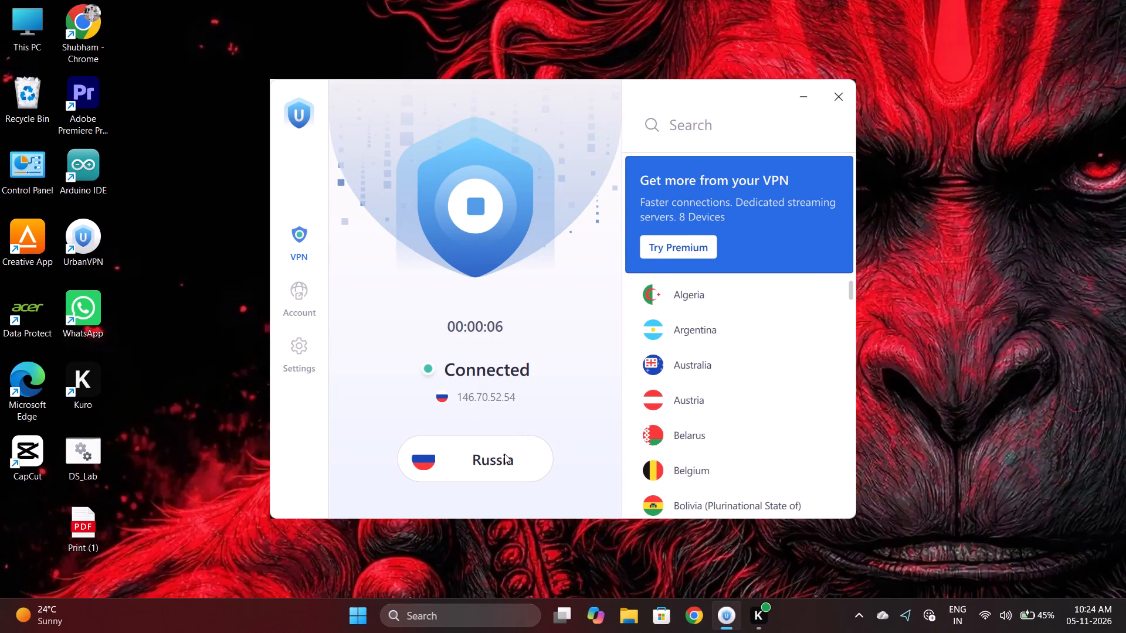
Switch to CapCut and confirm its environment test.
{"action": "left_click", "coordinate": [799, 632]}
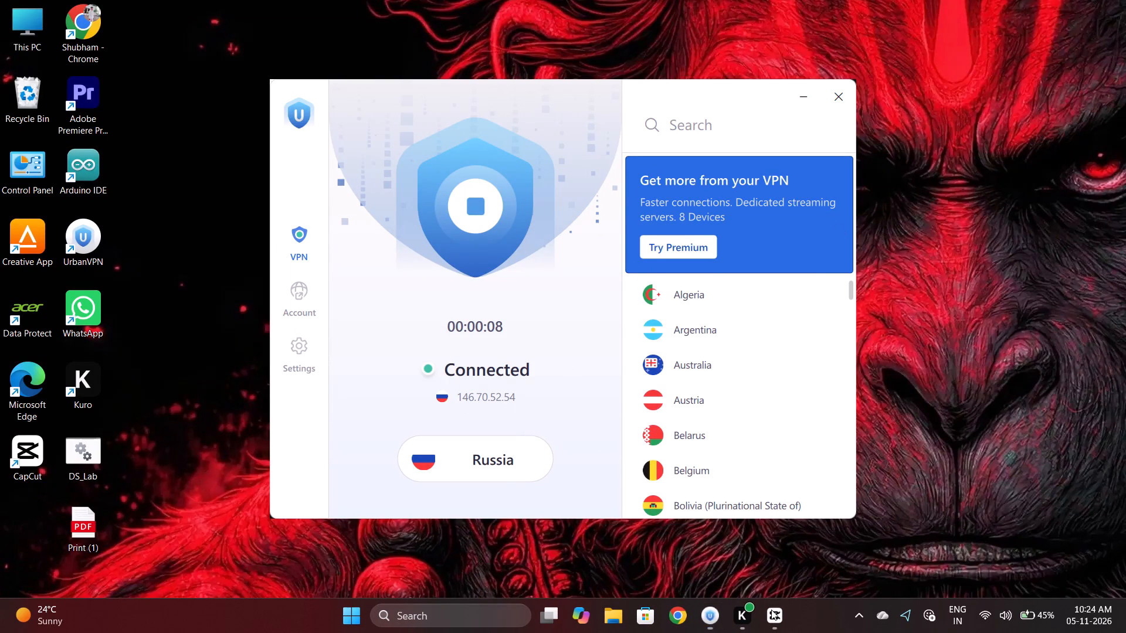
{"action": "left_click", "coordinate": [771, 610]}
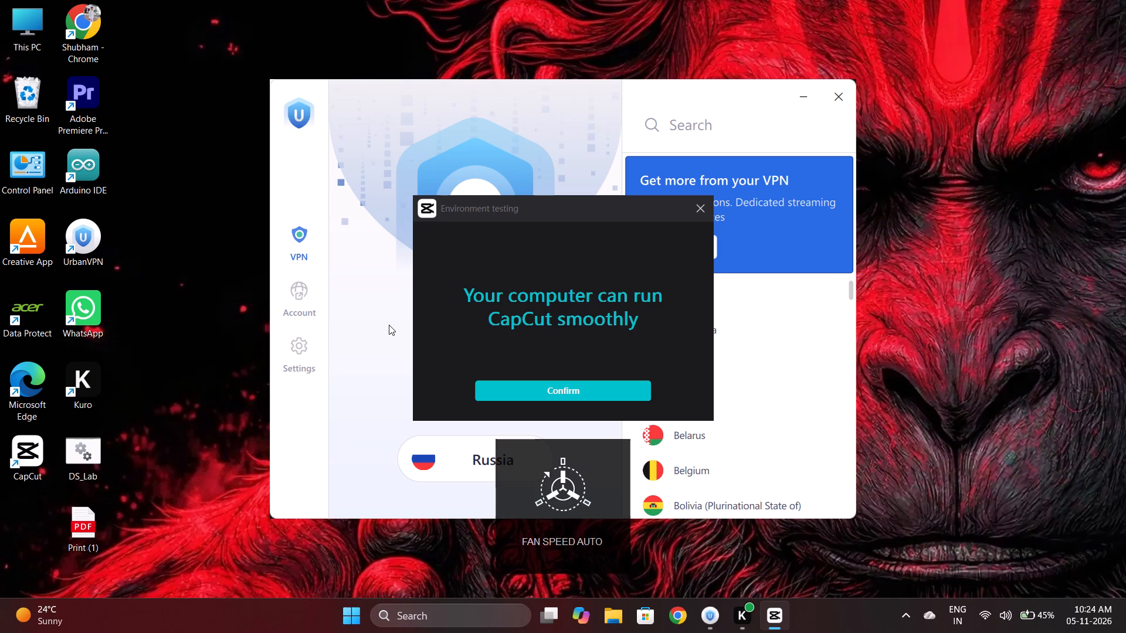
{"action": "left_click", "coordinate": [636, 384]}
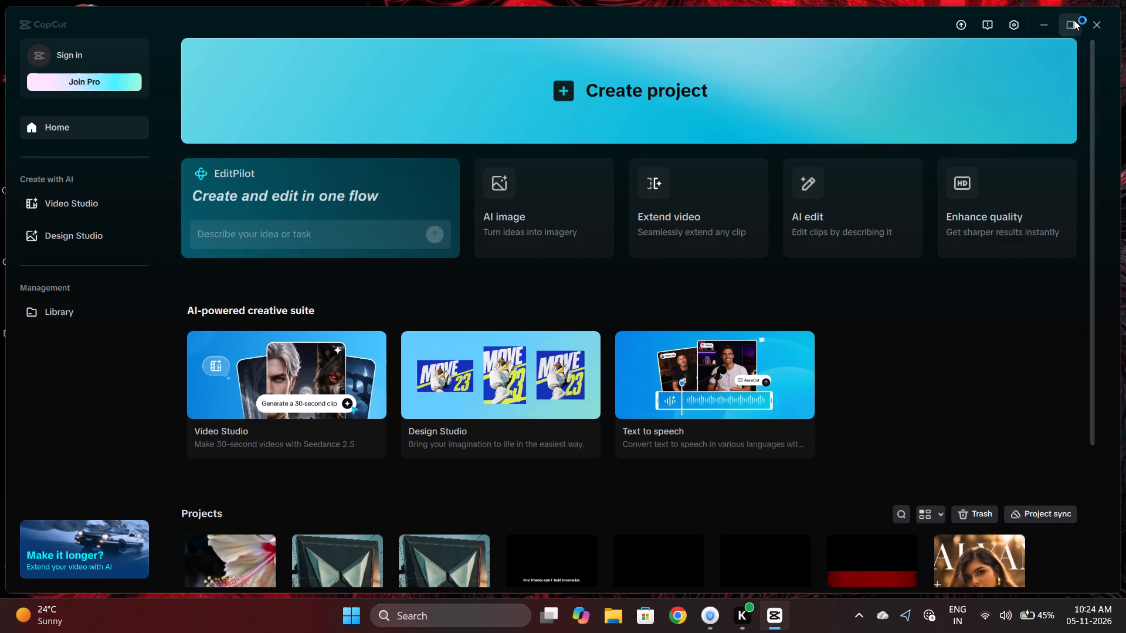
Maximize the CapCut window and open the existing project 1105.
{"action": "left_click", "coordinate": [1073, 22]}
{"action": "left_click", "coordinate": [676, 137]}
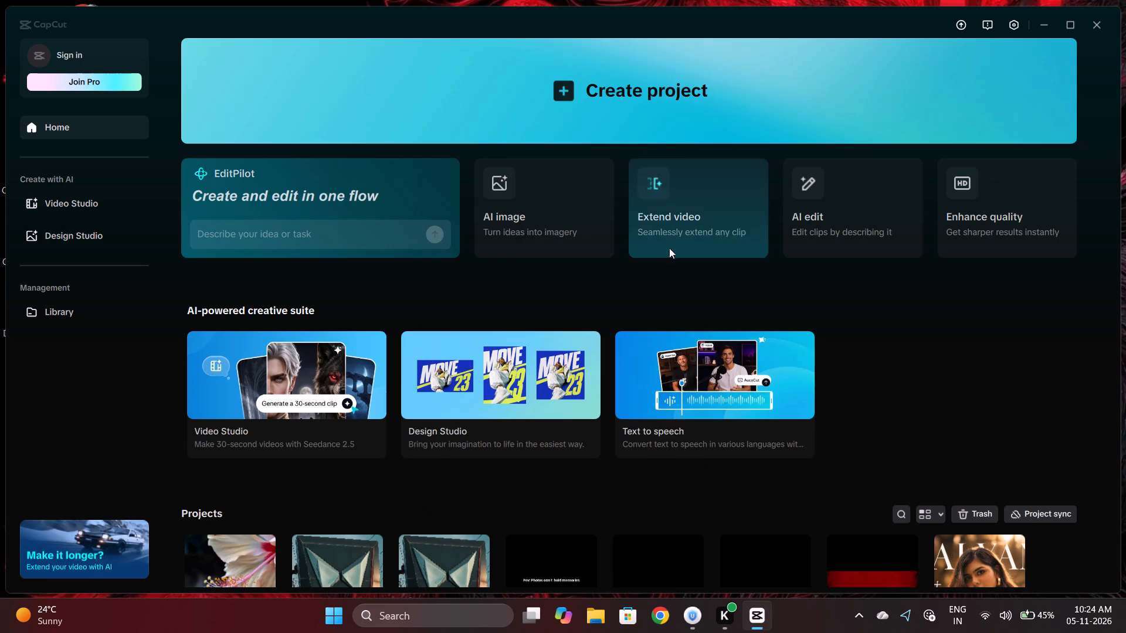
{"action": "left_click", "coordinate": [1071, 28]}
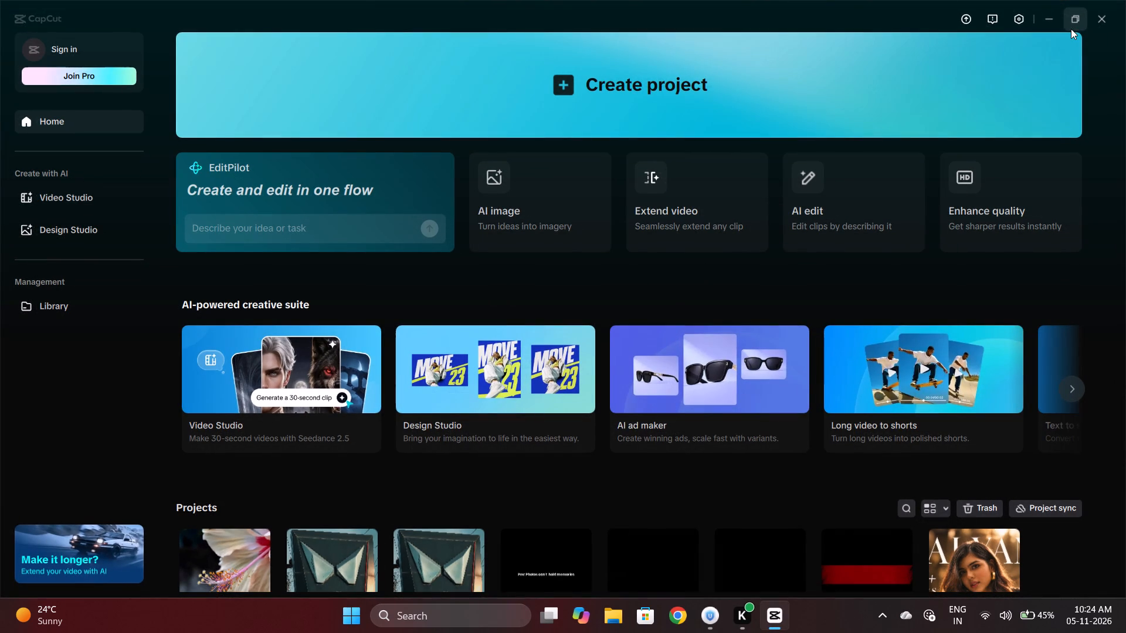
{"action": "scroll", "coordinate": [220, 355], "scroll_direction": "down", "scroll_amount": 3}
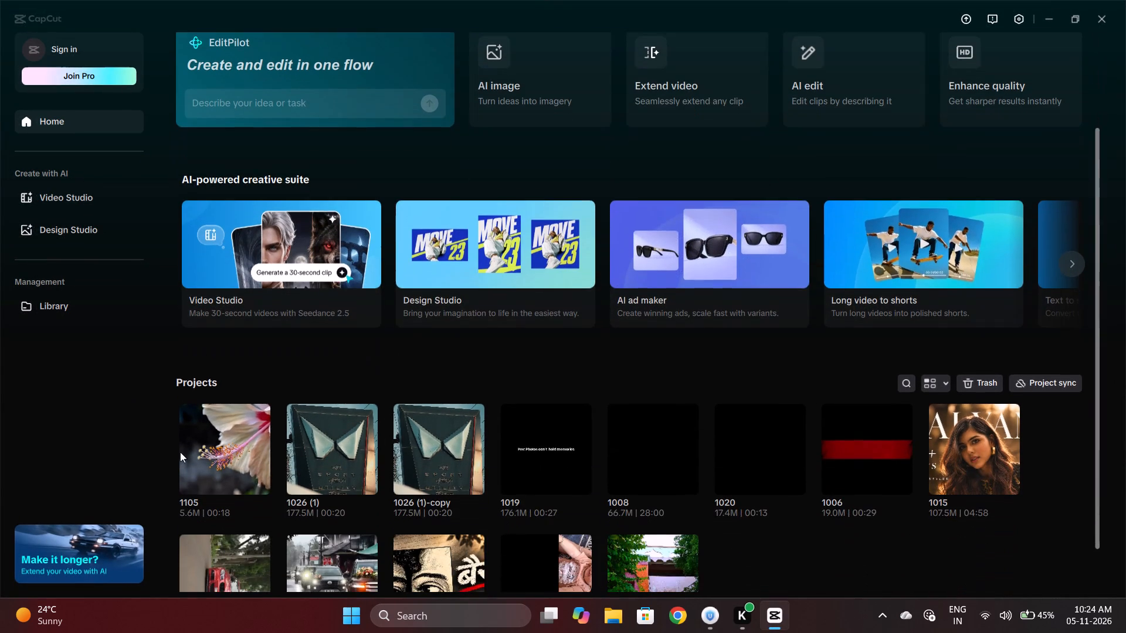
{"action": "left_click", "coordinate": [202, 454]}
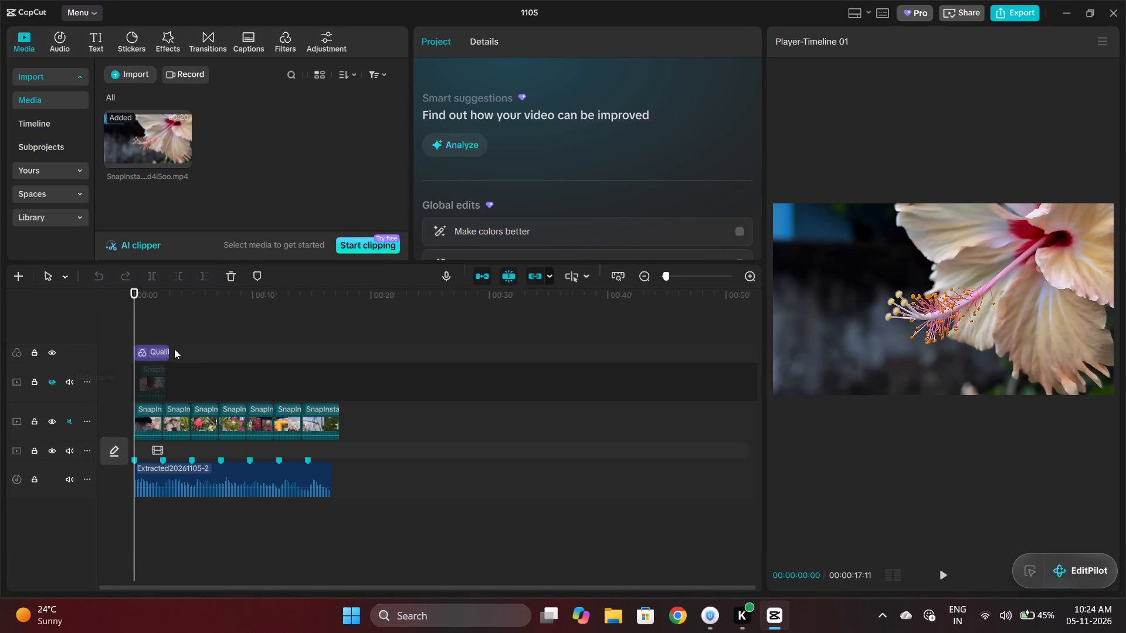
Search the filters for "4k" and add the 4K filter on a new track above Quality Restoration at the timeline start.
{"action": "scroll", "coordinate": [173, 350], "scroll_direction": "up", "scroll_amount": 18, "text": "ctrl"}
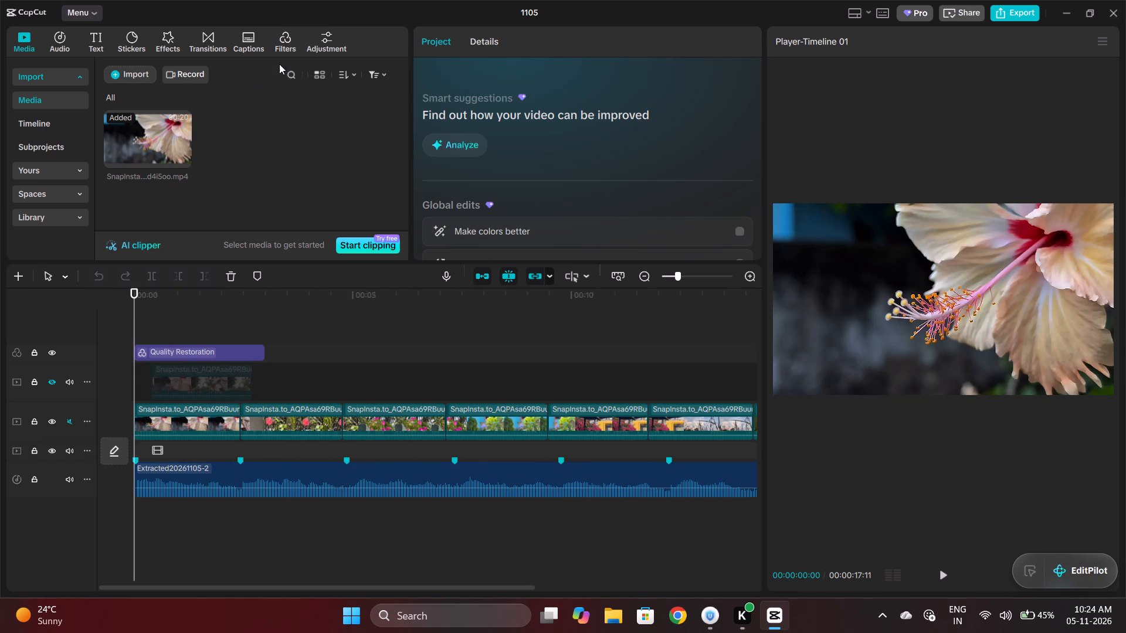
{"action": "left_click", "coordinate": [277, 57]}
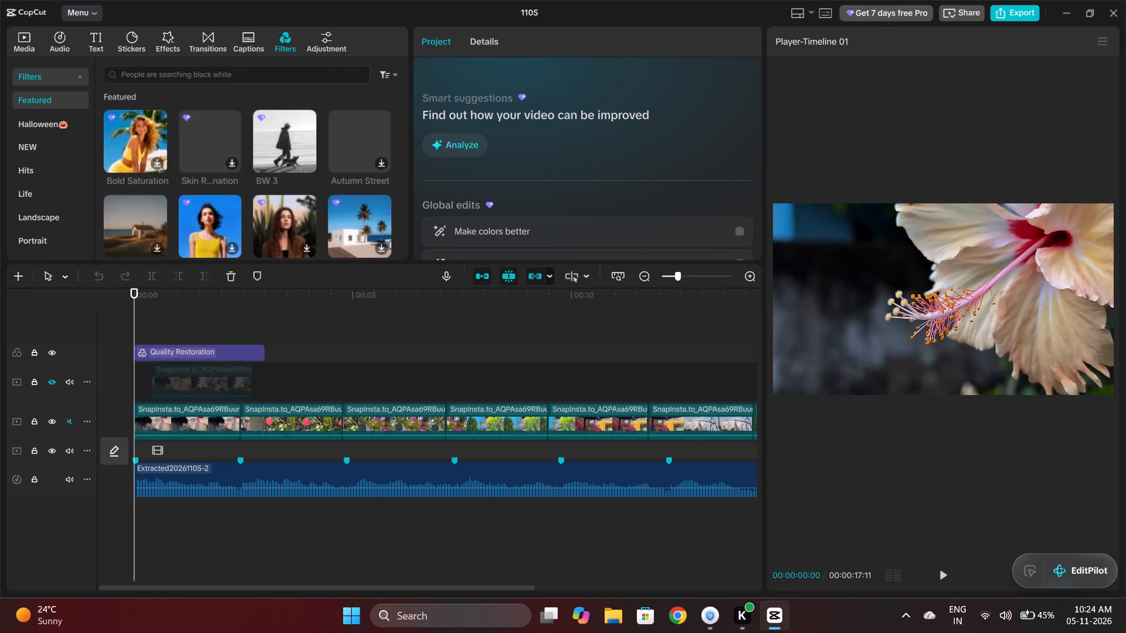
{"action": "left_click", "coordinate": [208, 76]}
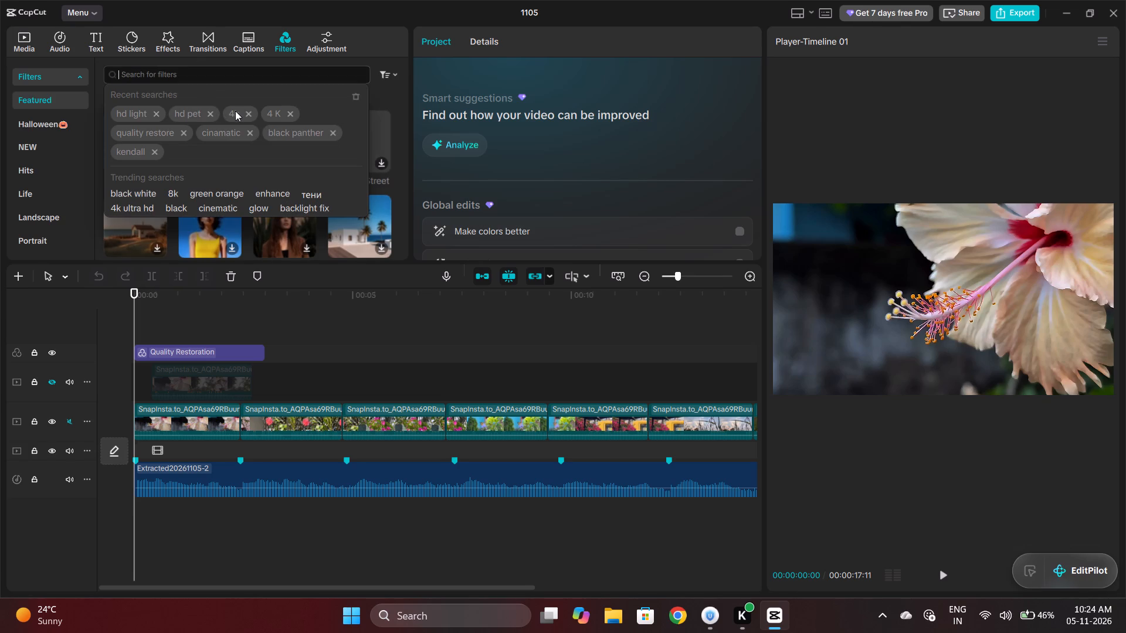
{"action": "left_click", "coordinate": [235, 111]}
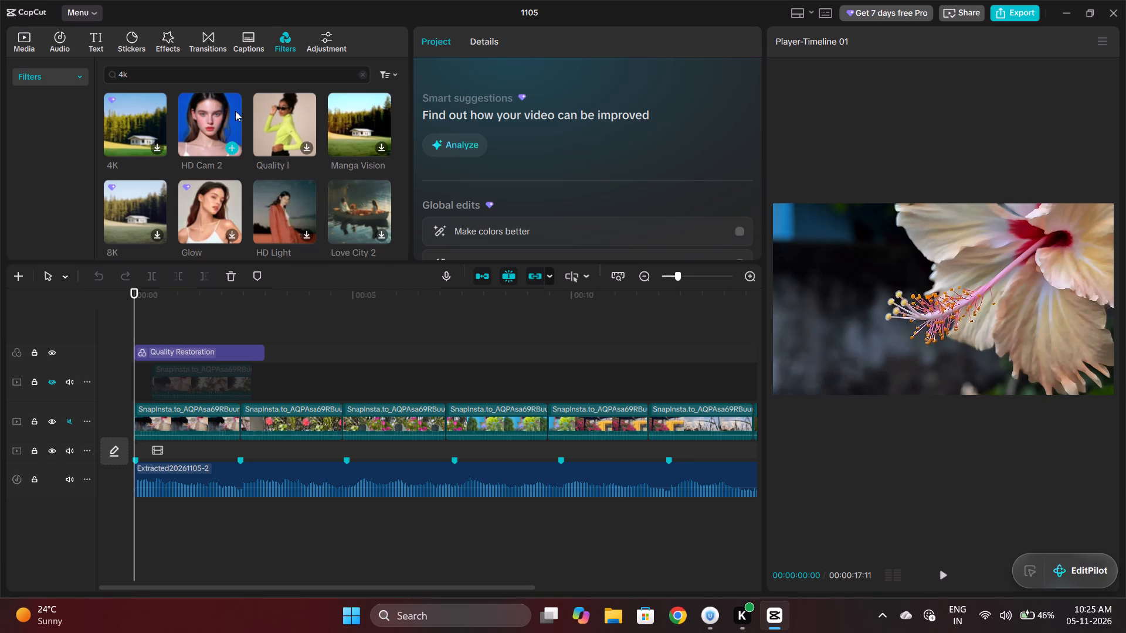
{"action": "left_click", "coordinate": [124, 127]}
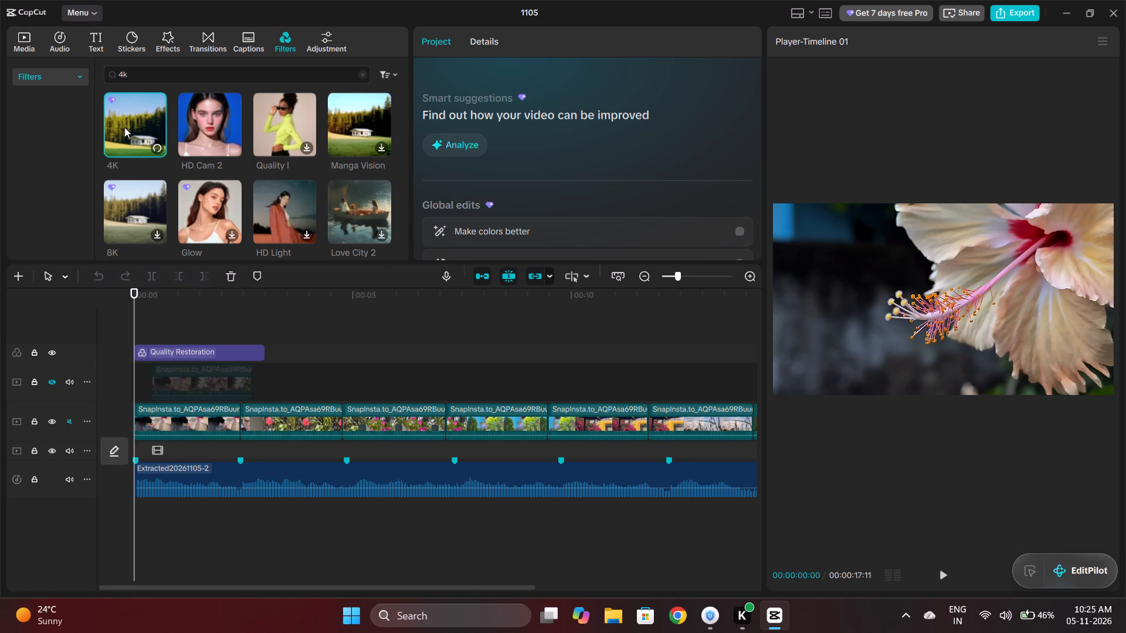
{"action": "left_click_drag", "start_coordinate": [124, 127], "coordinate": [138, 319]}
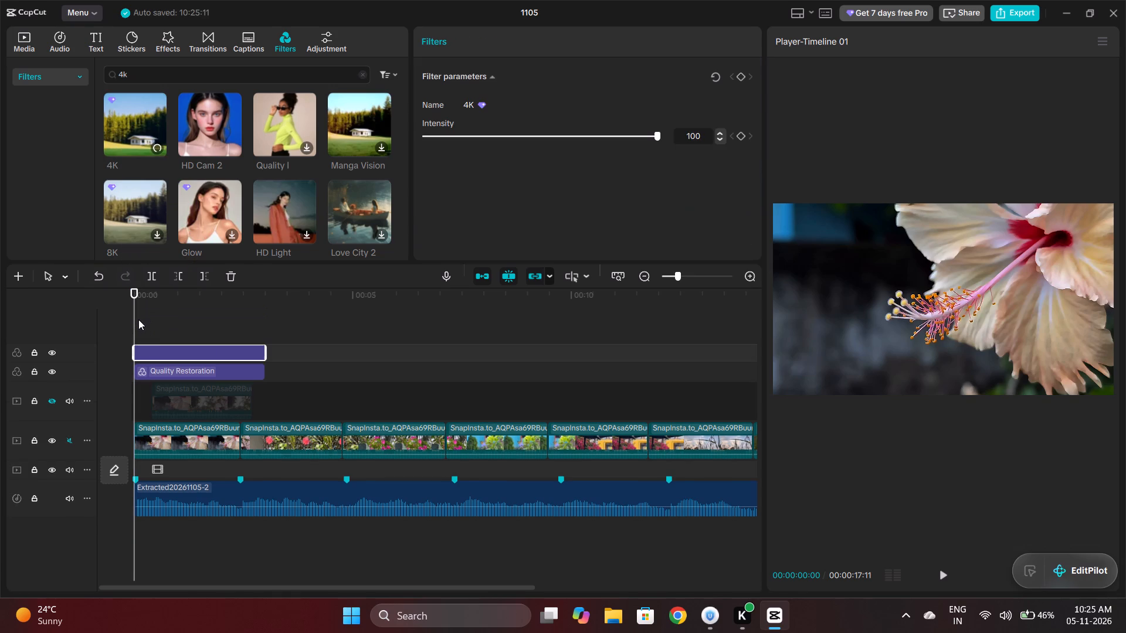
{"action": "left_click", "coordinate": [144, 73]}
{"action": "left_click", "coordinate": [361, 72]}
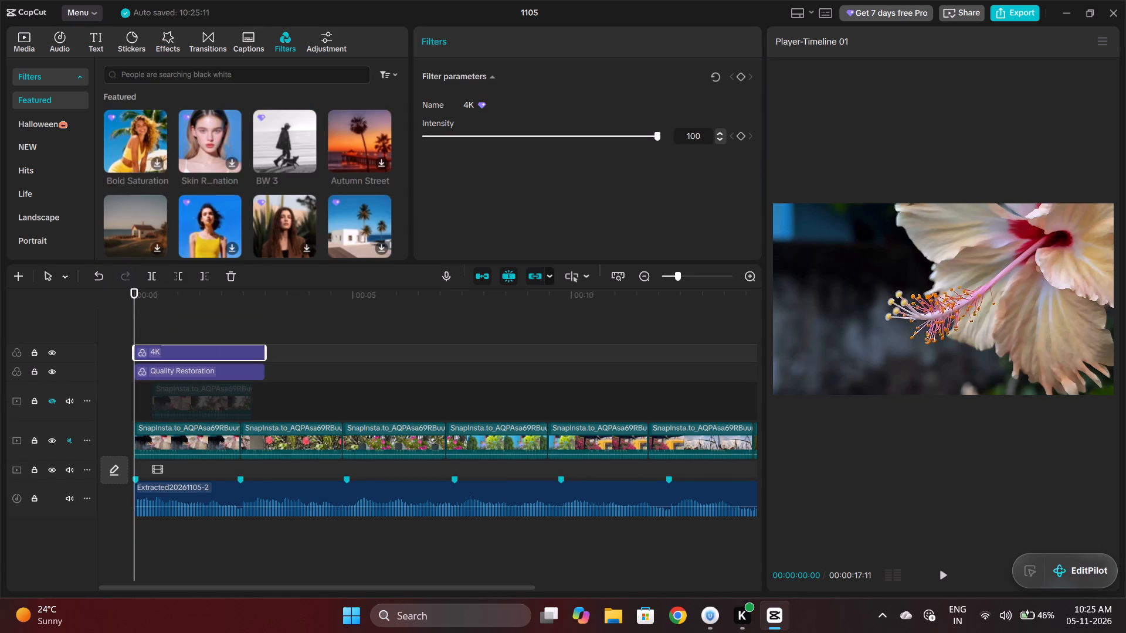
{"action": "left_click", "coordinate": [273, 74]}
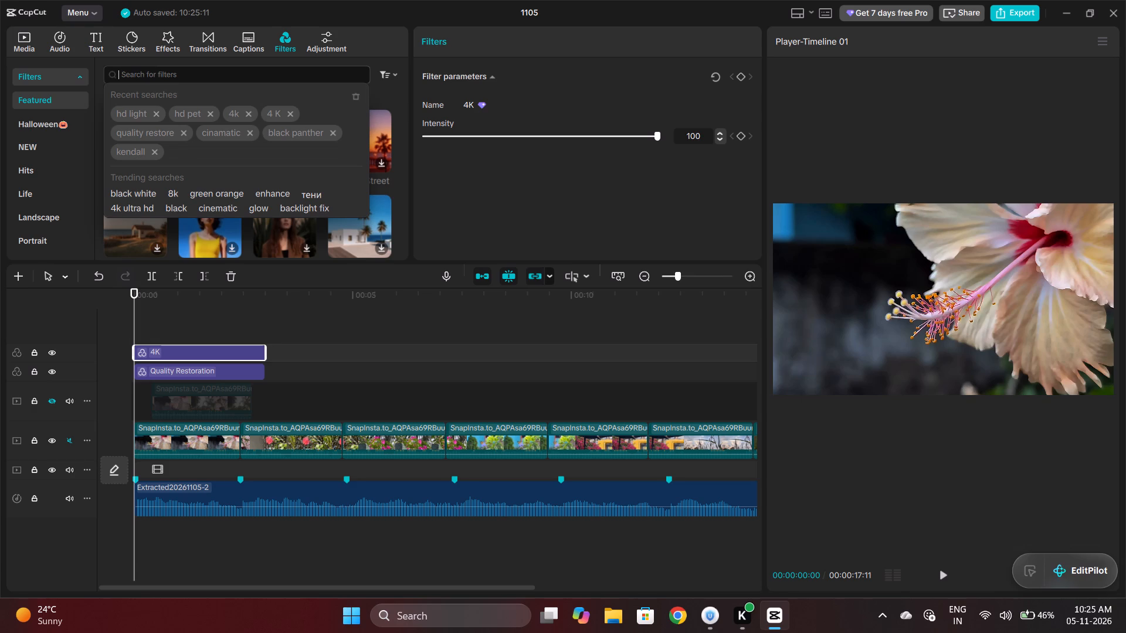
{"action": "type", "text": "HD li"}
{"action": "key", "text": "BackSpace"}
{"action": "key", "text": "BackSpace"}
{"action": "type", "text": "Light"}
{"action": "key", "text": "Return"}
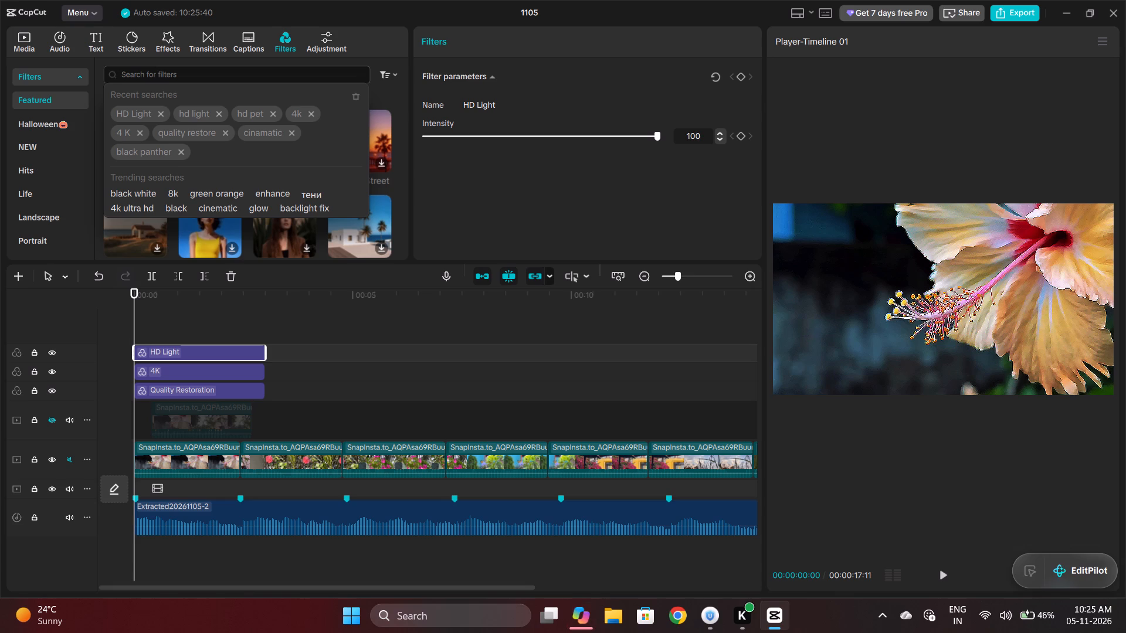
{"action": "type", "text": "Focus"}
{"action": "key", "text": "Return"}
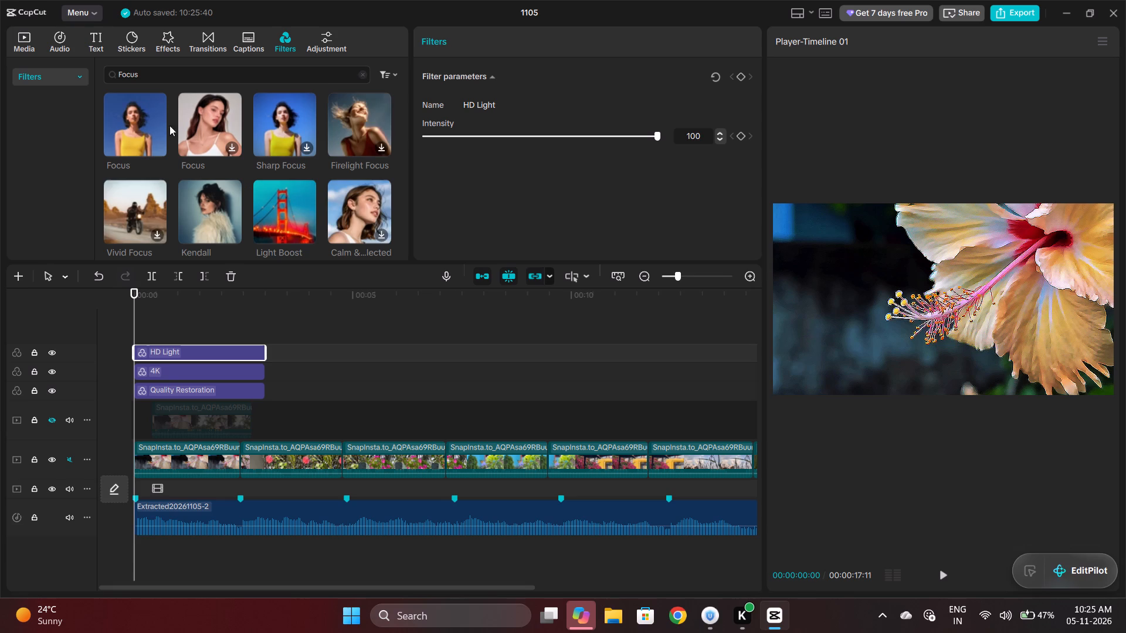
{"action": "left_click", "coordinate": [136, 129]}
{"action": "left_click_drag", "start_coordinate": [136, 129], "coordinate": [146, 304]}
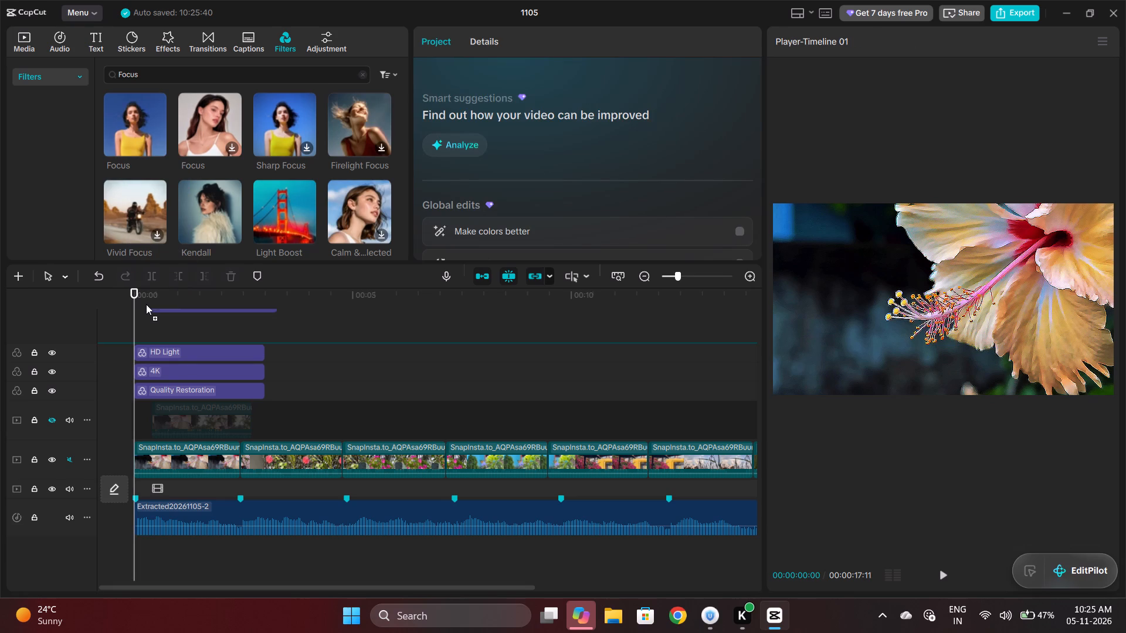
{"action": "left_click_drag", "start_coordinate": [146, 304], "coordinate": [131, 305]}
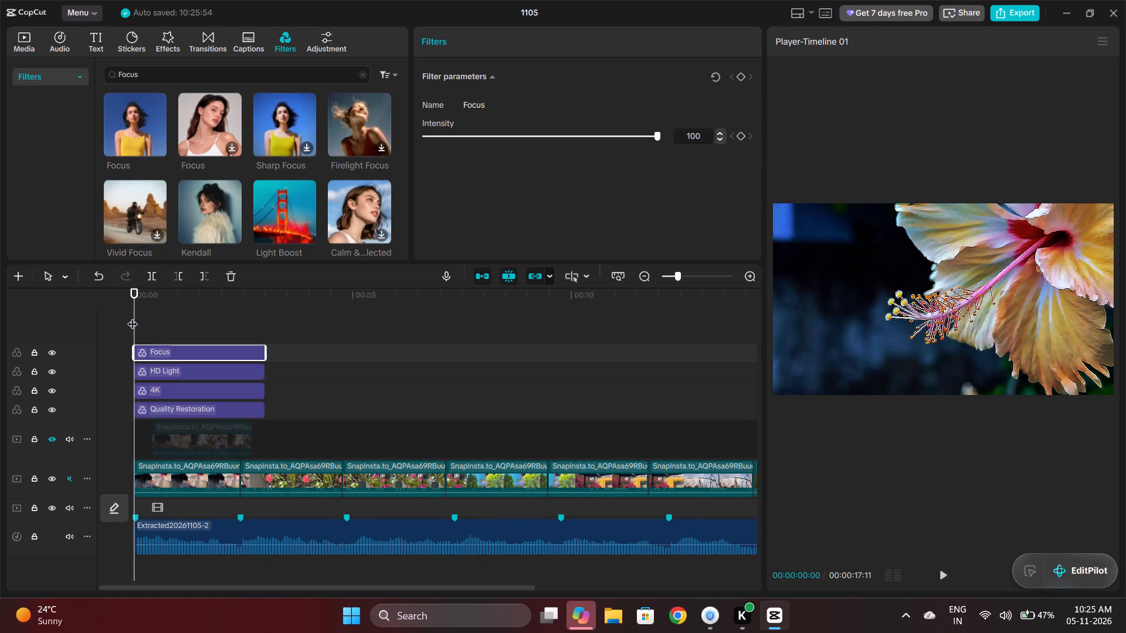
Search the filters for "Enhance" and add the Enhance filter on a new track above Focus at the timeline start.
{"action": "left_click", "coordinate": [148, 315]}
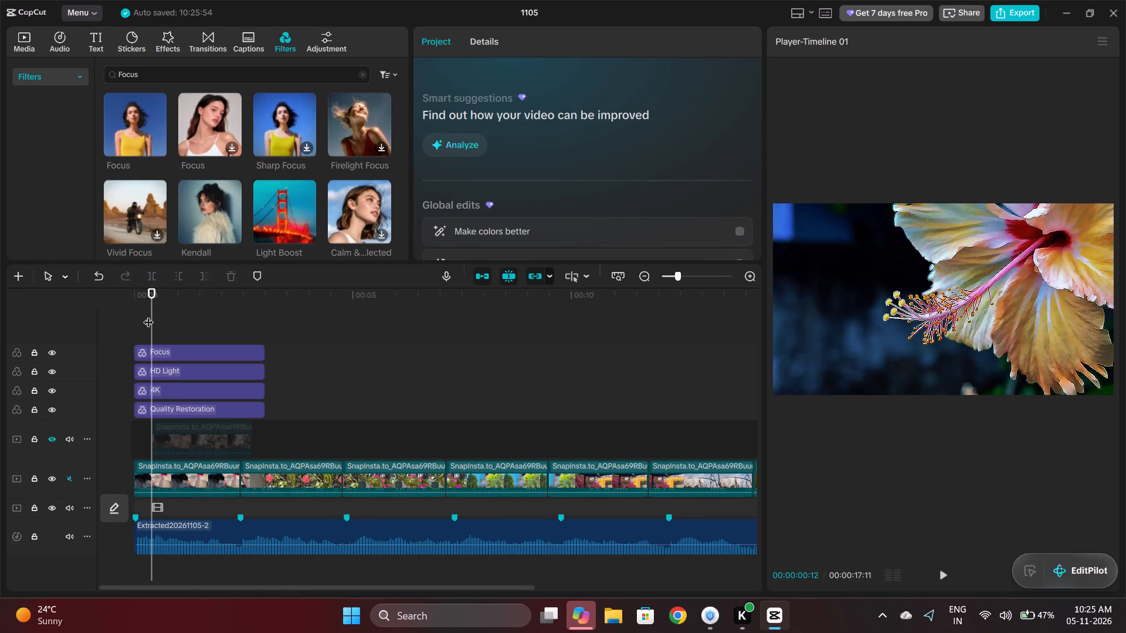
{"action": "left_click", "coordinate": [152, 76]}
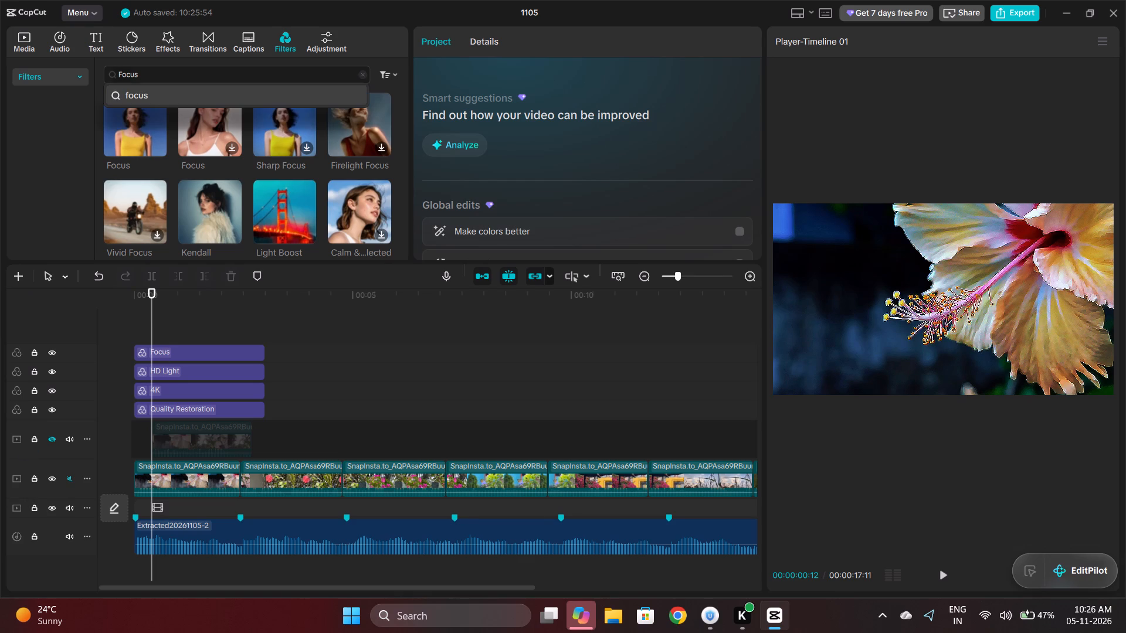
{"action": "left_click", "coordinate": [364, 73]}
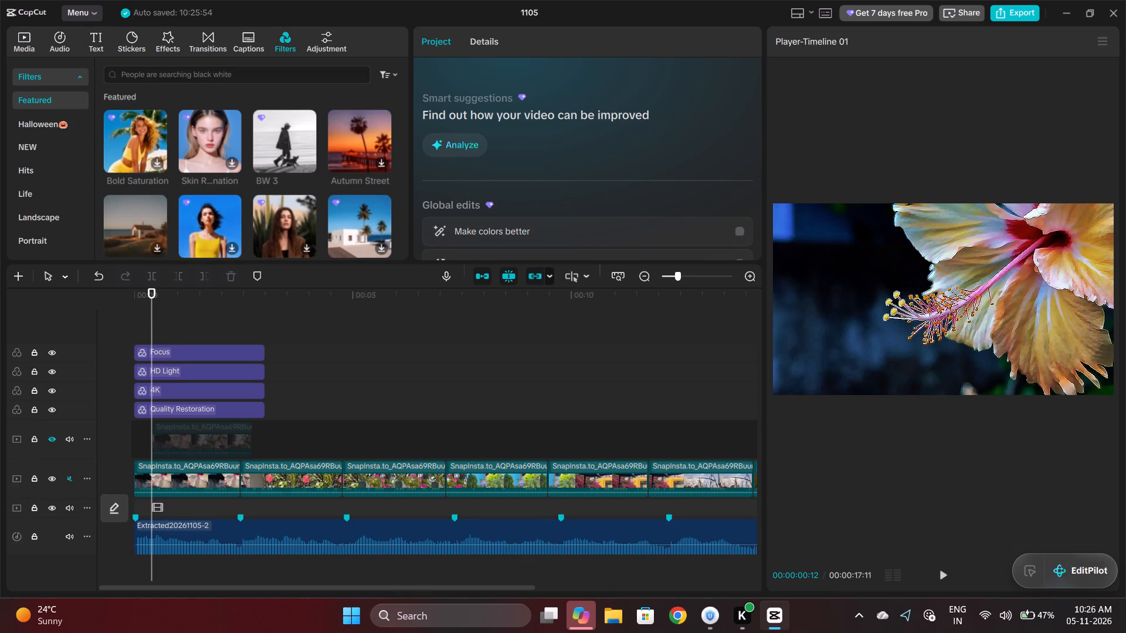
{"action": "type", "text": "Enhance"}
{"action": "key", "text": "Return"}
{"action": "left_click", "coordinate": [242, 70]}
{"action": "type", "text": "Enhance"}
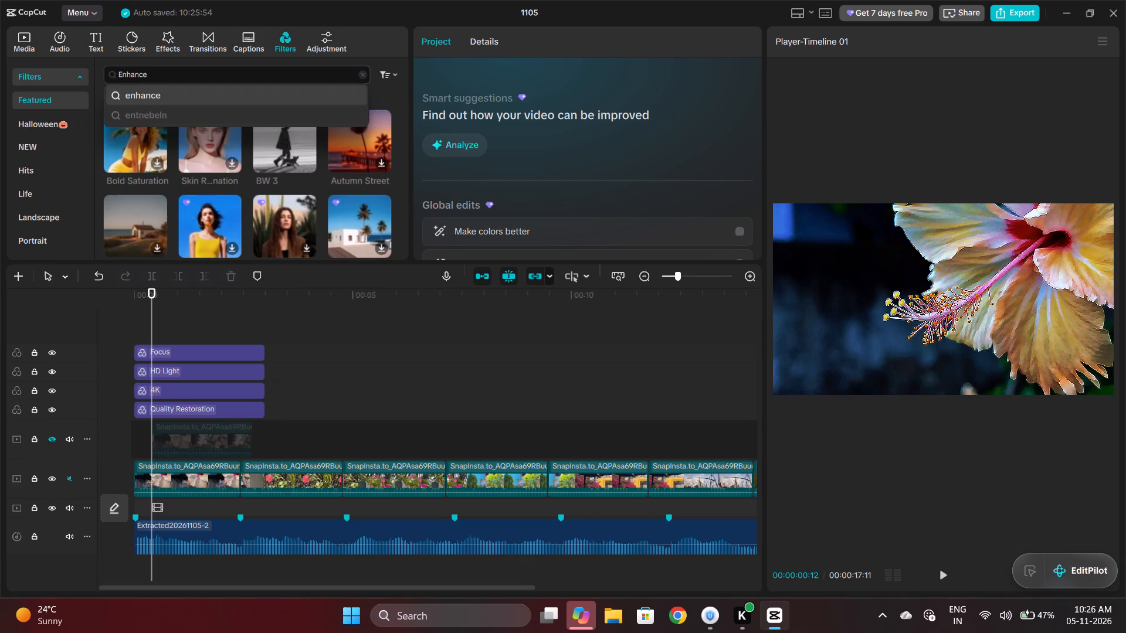
{"action": "key", "text": "Return"}
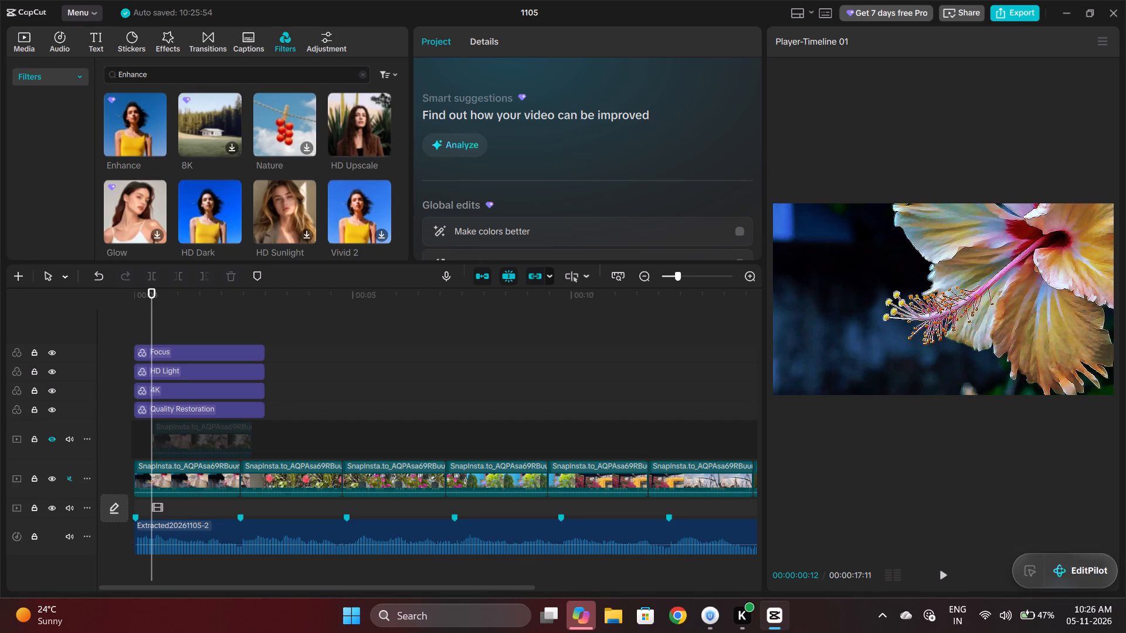
{"action": "left_click", "coordinate": [142, 125]}
{"action": "left_click_drag", "start_coordinate": [142, 125], "coordinate": [147, 325]}
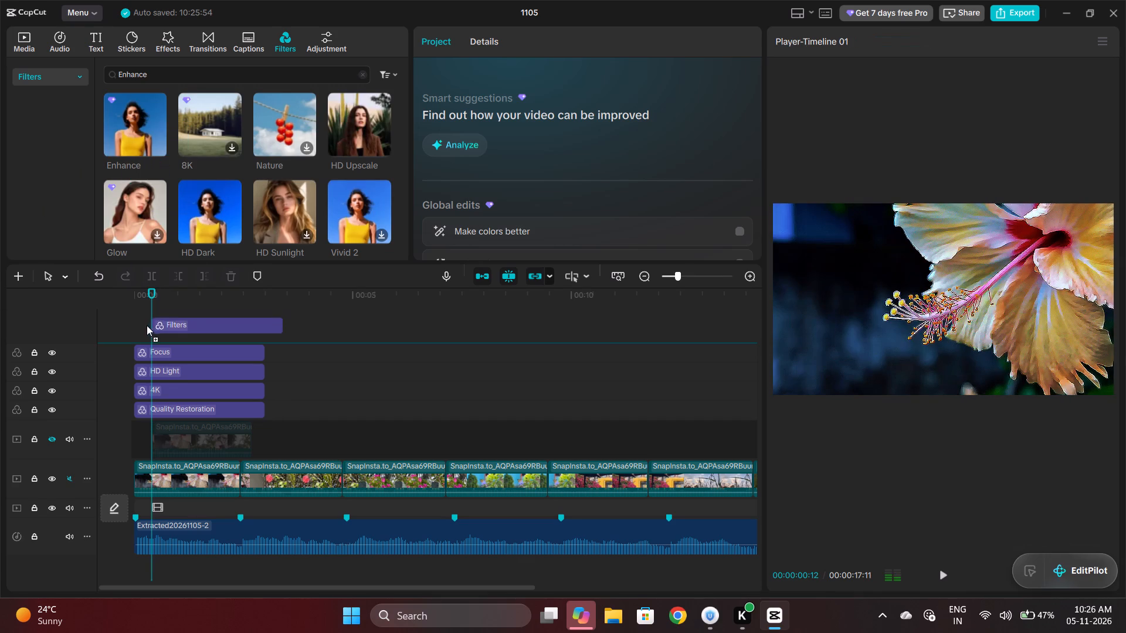
{"action": "left_click_drag", "start_coordinate": [147, 325], "coordinate": [137, 327]}
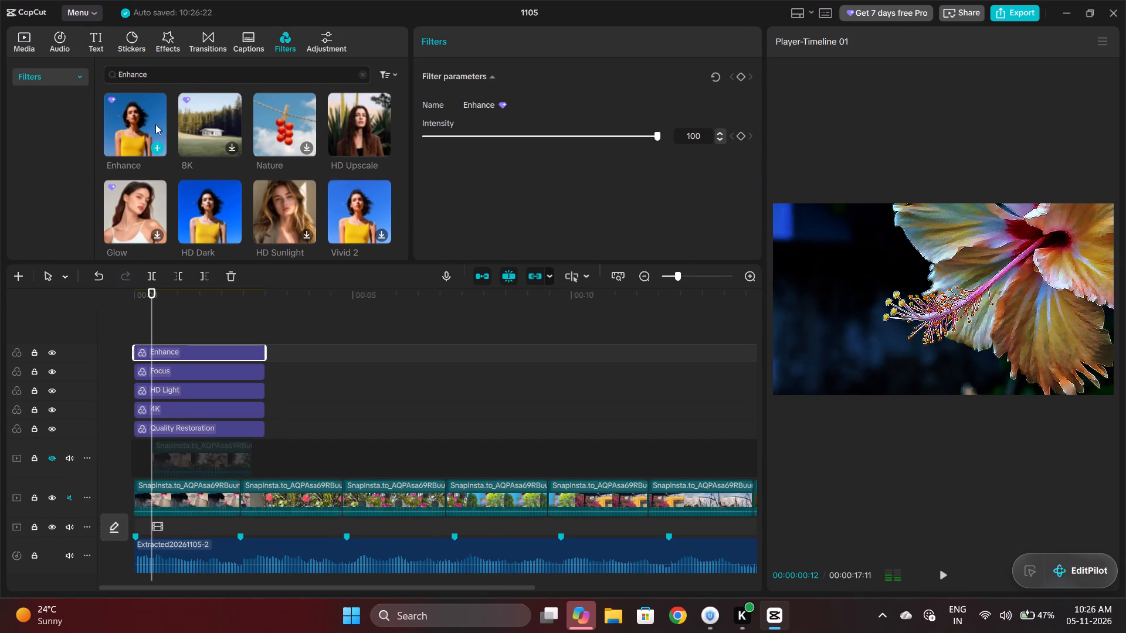
Search the filters for "Quality" and add the Quality II filter on a new track above Enhance at the timeline start.
{"action": "left_click", "coordinate": [151, 79]}
{"action": "left_click_drag", "start_coordinate": [150, 78], "coordinate": [156, 79]}
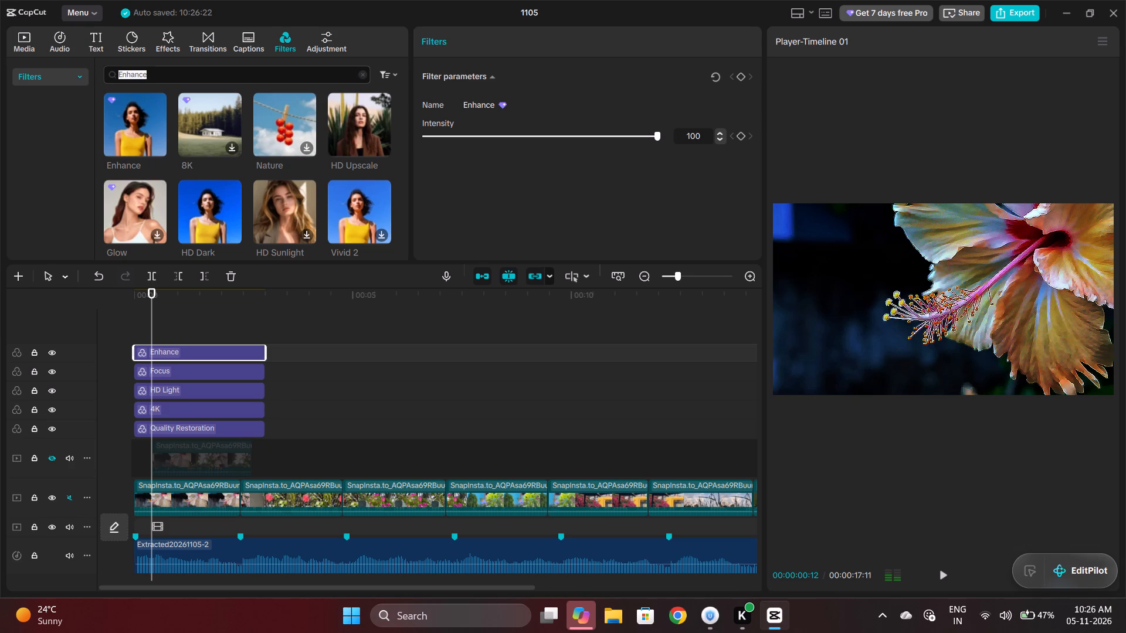
{"action": "key", "text": "BackSpace"}
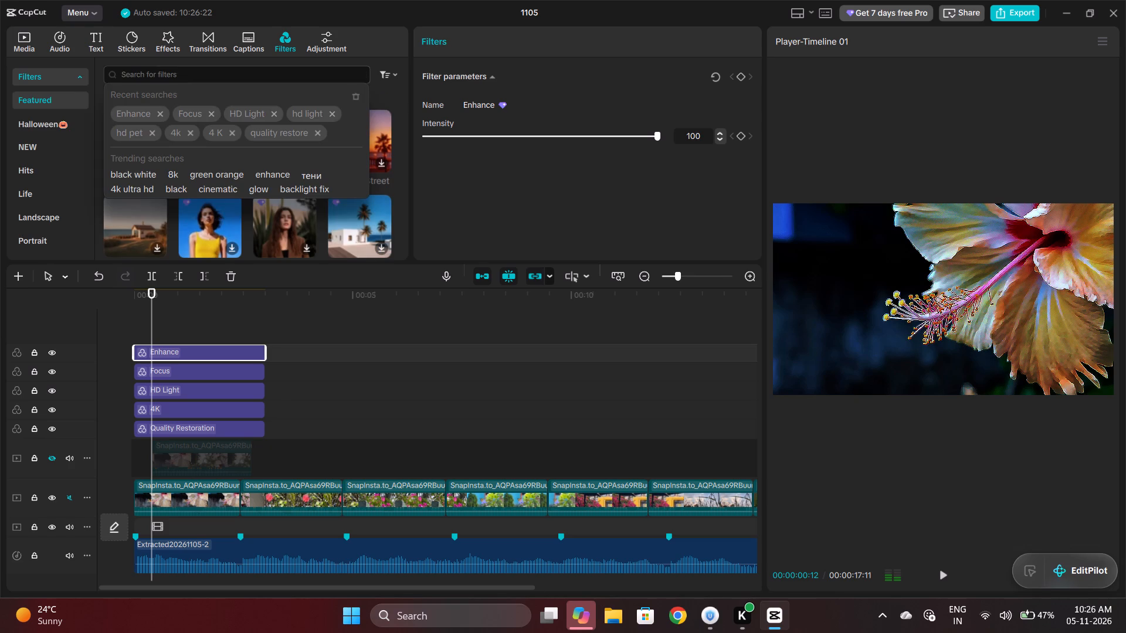
{"action": "type", "text": "Quality"}
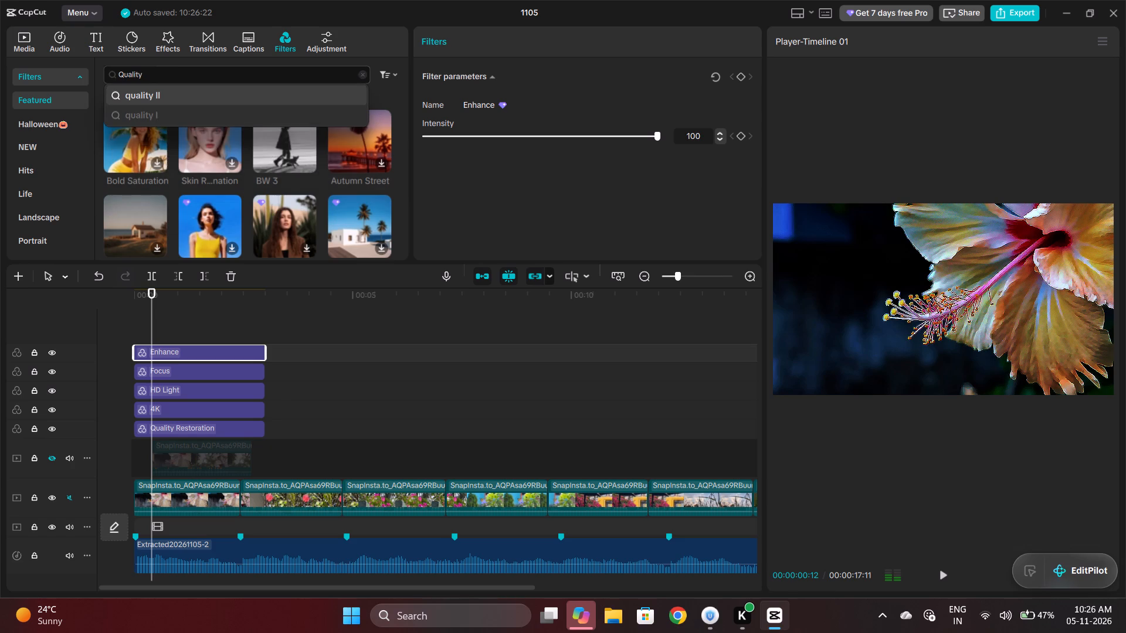
{"action": "key", "text": "Return"}
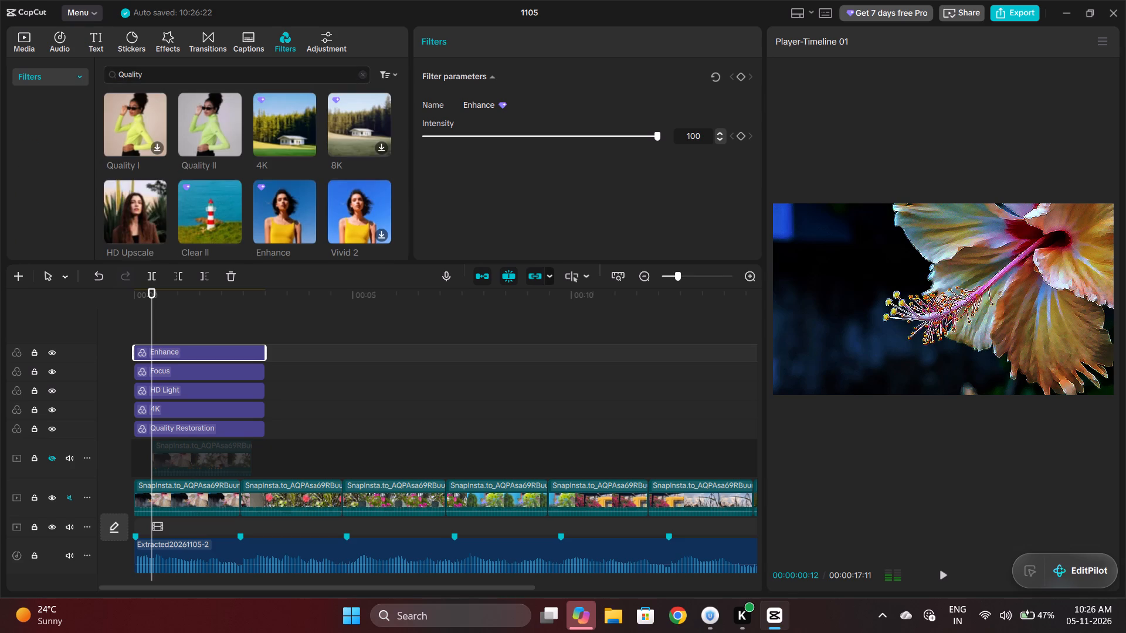
{"action": "left_click", "coordinate": [213, 122]}
{"action": "left_click_drag", "start_coordinate": [213, 122], "coordinate": [137, 316]}
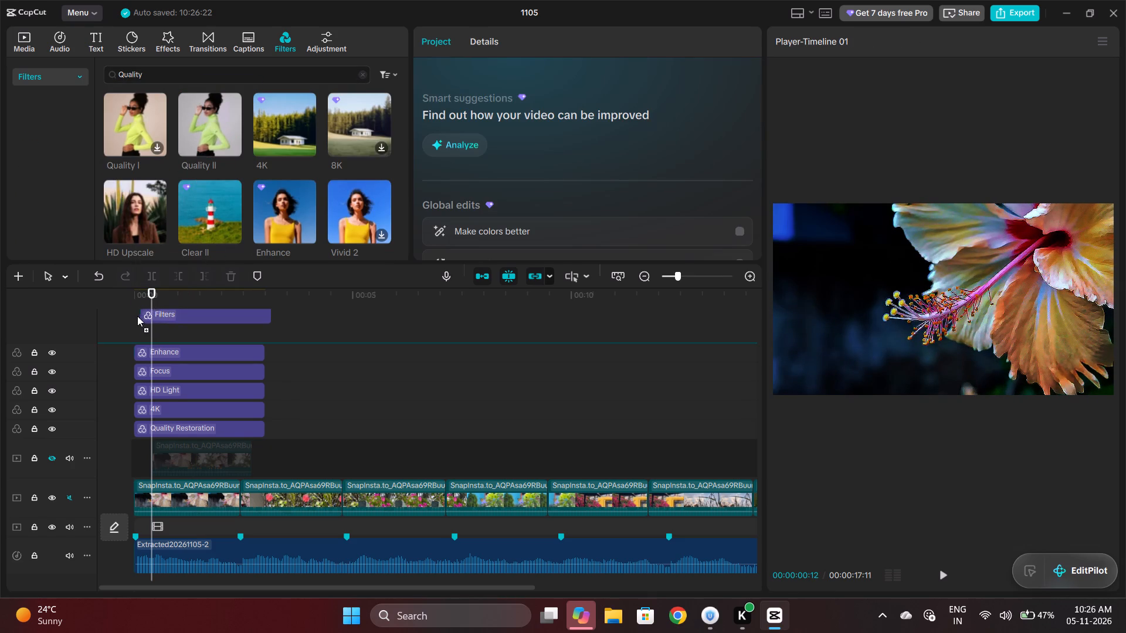
{"action": "left_click_drag", "start_coordinate": [137, 316], "coordinate": [134, 317]}
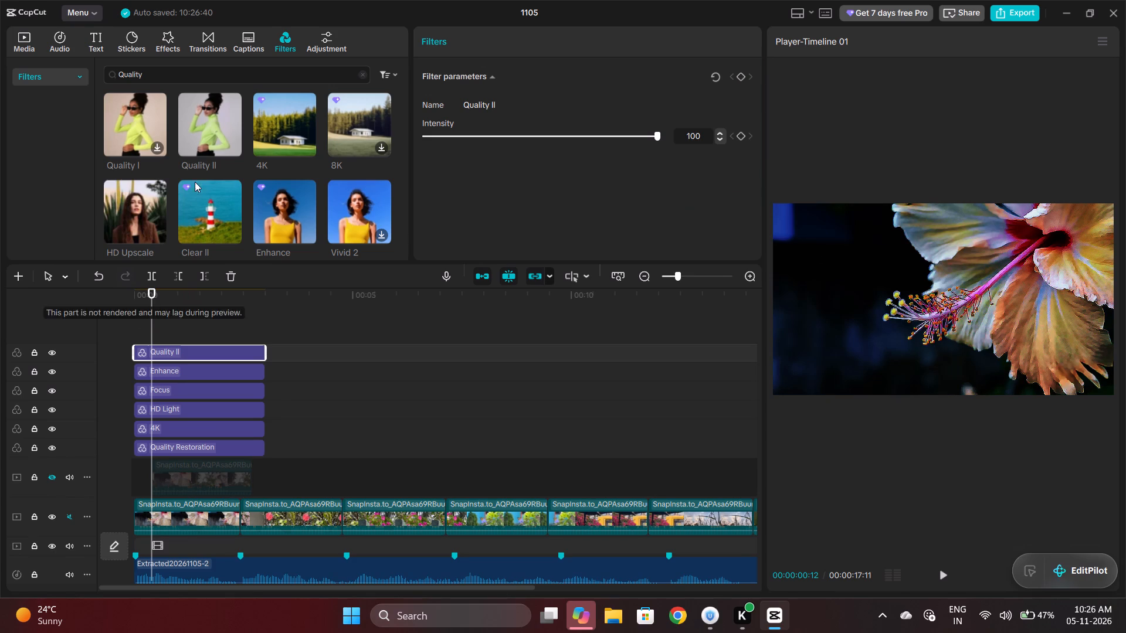
Search the filters for "HD dark" and add the HD Dark filter on a new track above Quality II at the timeline start.
{"action": "left_click_drag", "start_coordinate": [144, 76], "coordinate": [111, 76]}
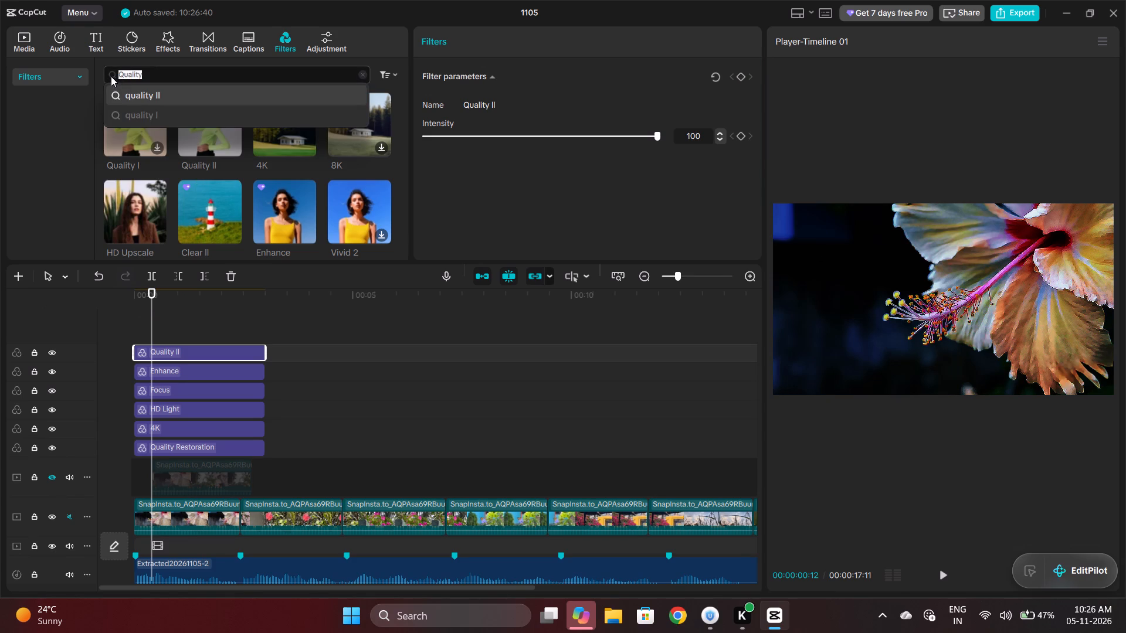
{"action": "type", "text": "HD dark"}
{"action": "key", "text": "Return"}
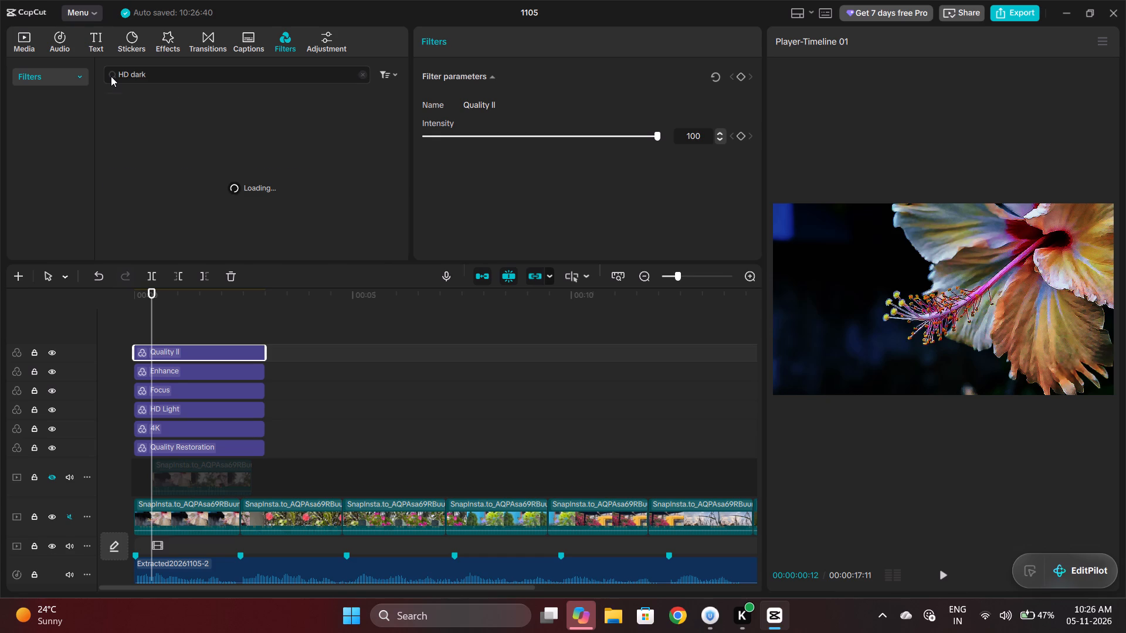
{"action": "left_click", "coordinate": [120, 126]}
{"action": "left_click_drag", "start_coordinate": [120, 126], "coordinate": [135, 258]}
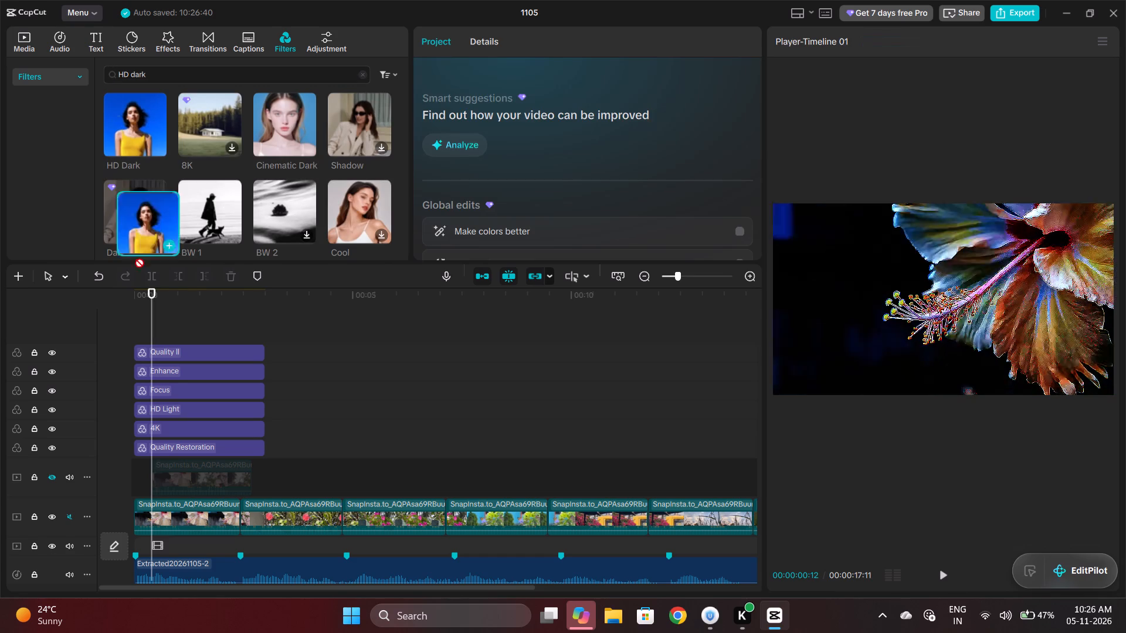
{"action": "left_click_drag", "start_coordinate": [135, 258], "coordinate": [131, 318]}
Search the filters for "Hd Upscale" and add the HD Upscale filter on a new track above HD Dark at the timeline start.
{"action": "left_click", "coordinate": [208, 73]}
{"action": "left_click_drag", "start_coordinate": [207, 73], "coordinate": [51, 97]}
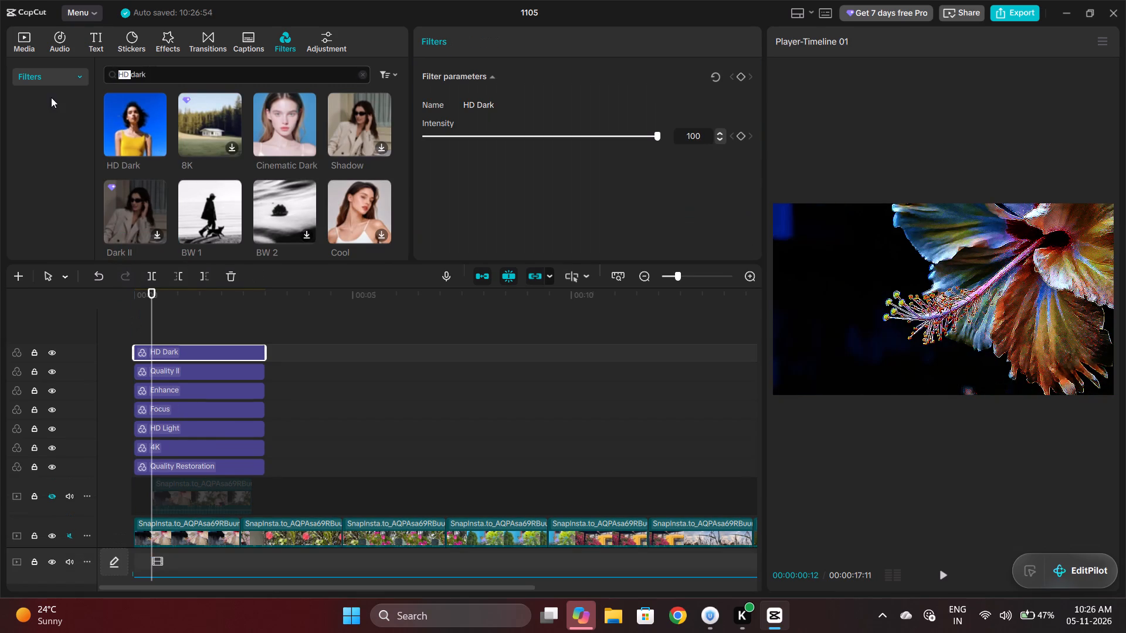
{"action": "left_click_drag", "start_coordinate": [51, 97], "coordinate": [82, 100]}
{"action": "key", "text": "BackSpace"}
{"action": "key", "text": "Right"}
{"action": "key", "text": "Right"}
{"action": "key", "text": "Right"}
{"action": "key", "text": "Right"}
{"action": "key", "text": "Right"}
{"action": "key", "text": "Right"}
{"action": "key", "text": "Right"}
{"action": "key", "text": "BackSpace"}
{"action": "key", "text": "BackSpace"}
{"action": "key", "text": "BackSpace"}
{"action": "key", "text": "BackSpace"}
{"action": "key", "text": "BackSpace"}
{"action": "key", "text": "BackSpace"}
{"action": "key", "text": "BackSpace"}
{"action": "key", "text": "BackSpace"}
{"action": "key", "text": "BackSpace"}
{"action": "key", "text": "BackSpace"}
{"action": "key", "text": "BackSpace"}
{"action": "key", "text": "BackSpace"}
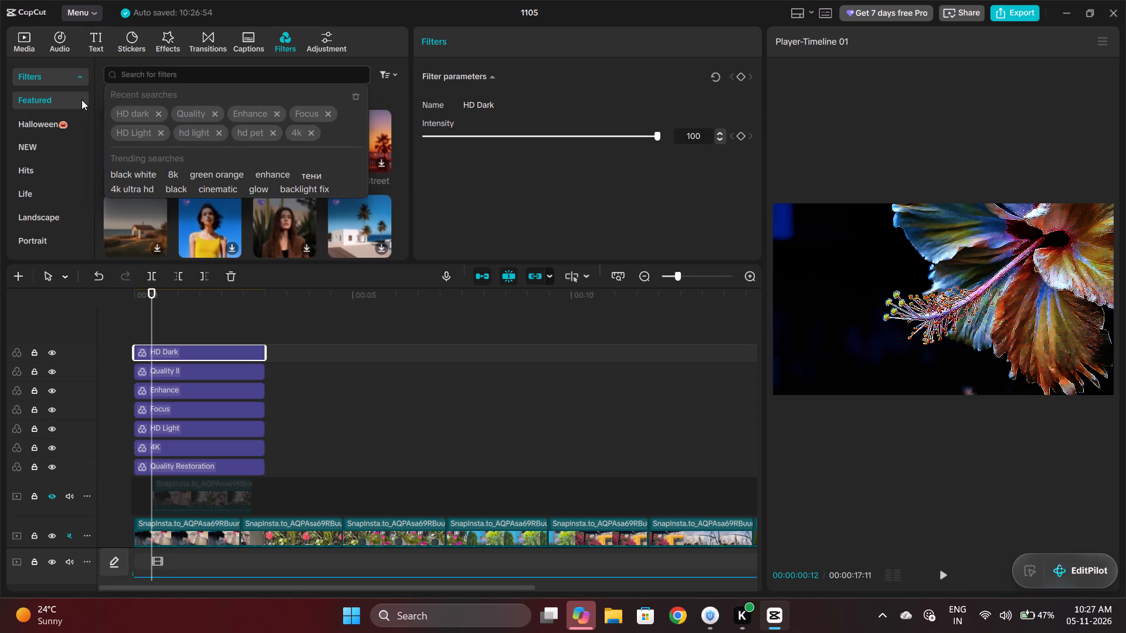
{"action": "type", "text": "Hd"}
{"action": "key", "text": "space"}
{"action": "type", "text": "Up"}
{"action": "type", "text": "scale"}
{"action": "key", "text": "Return"}
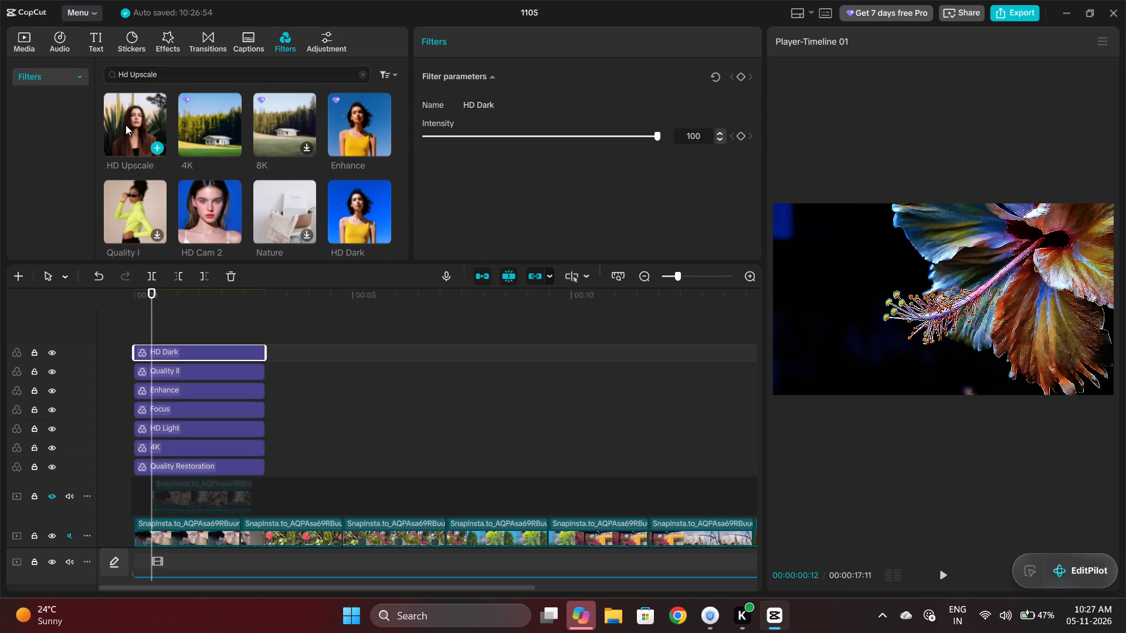
{"action": "left_click", "coordinate": [126, 125]}
{"action": "left_click_drag", "start_coordinate": [126, 125], "coordinate": [130, 328]}
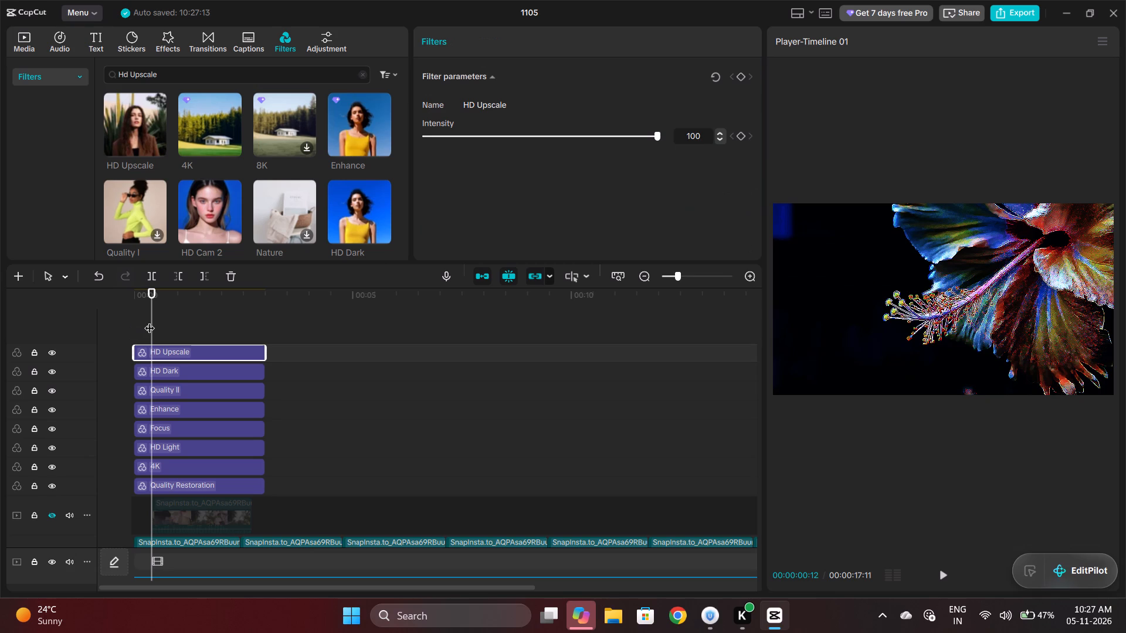
Select all eight stacked filters, from HD Upscale to Quality Restoration, and set their intensity to 20.
{"action": "scroll", "coordinate": [186, 307], "scroll_direction": "down", "scroll_amount": 1}
{"action": "left_click_drag", "start_coordinate": [215, 321], "coordinate": [239, 483]}
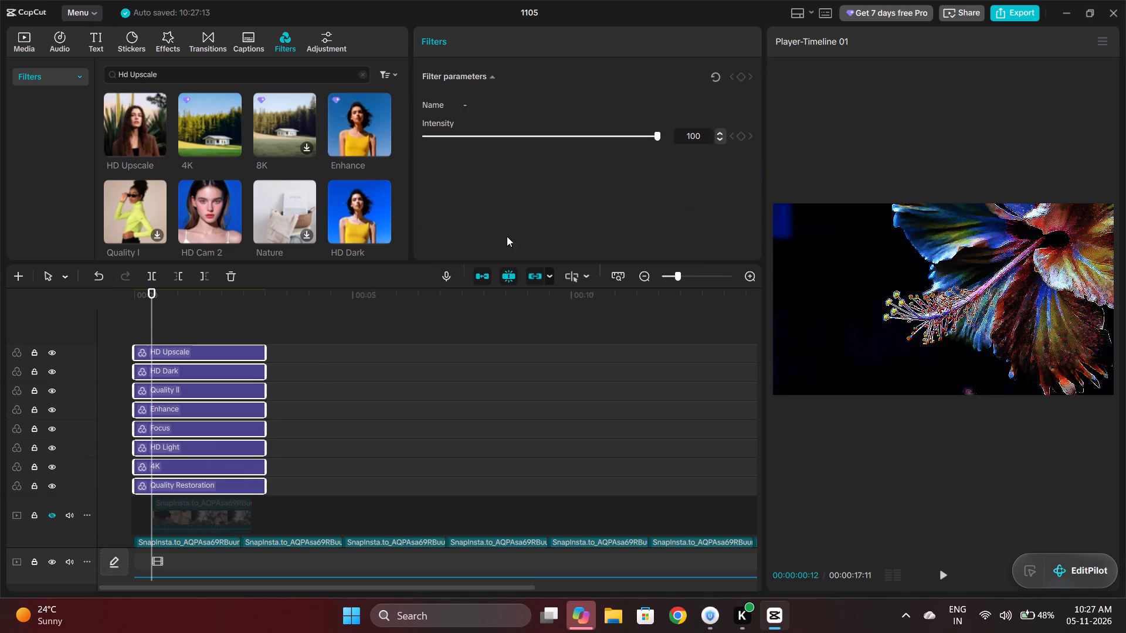
{"action": "double_click", "coordinate": [692, 136]}
{"action": "type", "text": "20"}
{"action": "key", "text": "Return"}
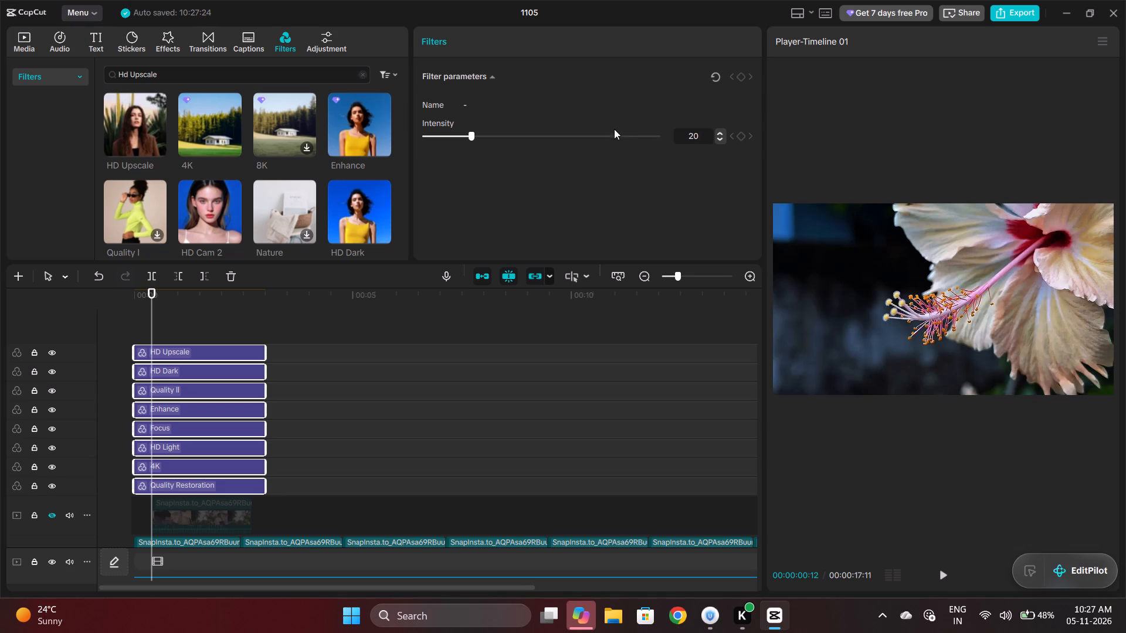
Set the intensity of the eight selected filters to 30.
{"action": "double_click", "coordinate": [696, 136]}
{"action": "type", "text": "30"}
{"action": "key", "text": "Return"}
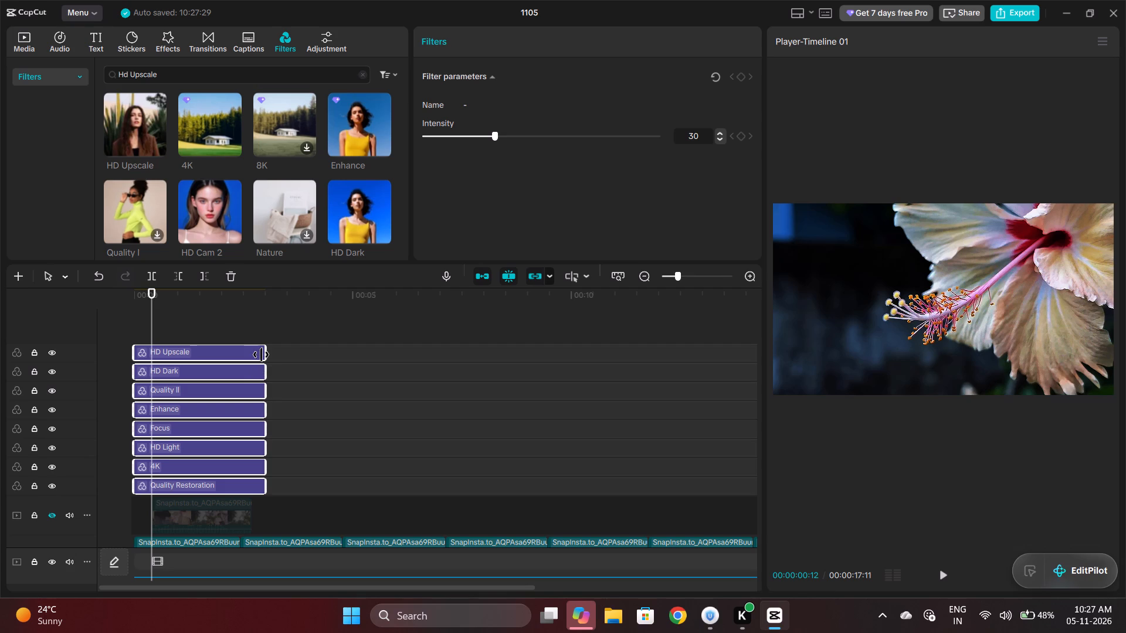
Extend all eight selected filters from the opening clip to the end of the last video clip.
{"action": "left_click_drag", "start_coordinate": [263, 352], "coordinate": [792, 420]}
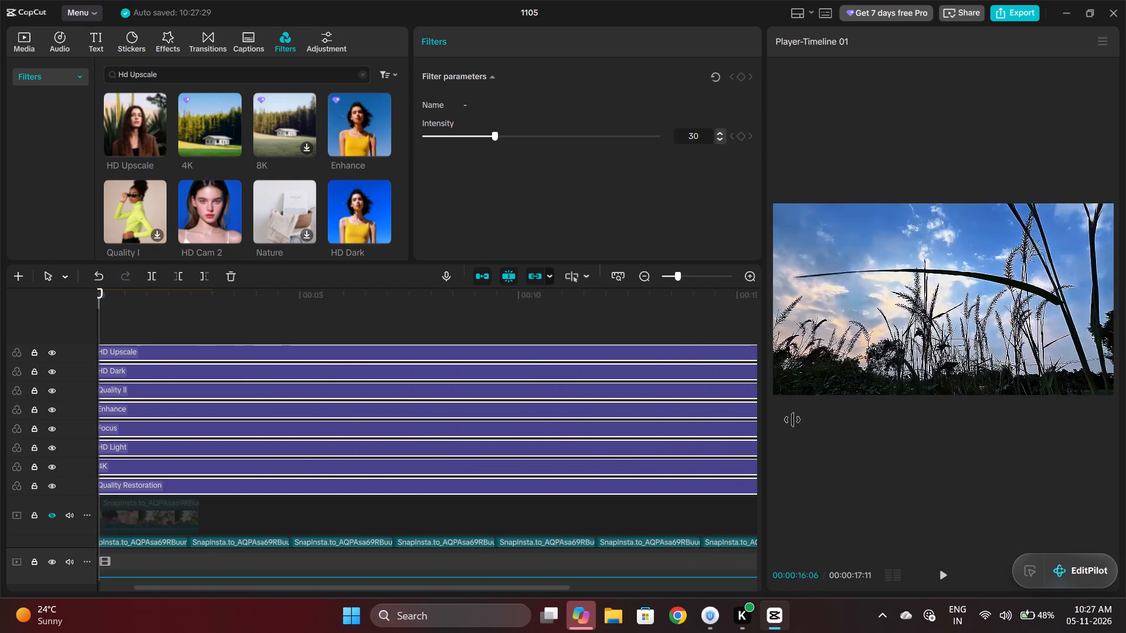
{"action": "left_click_drag", "start_coordinate": [792, 420], "coordinate": [388, 511]}
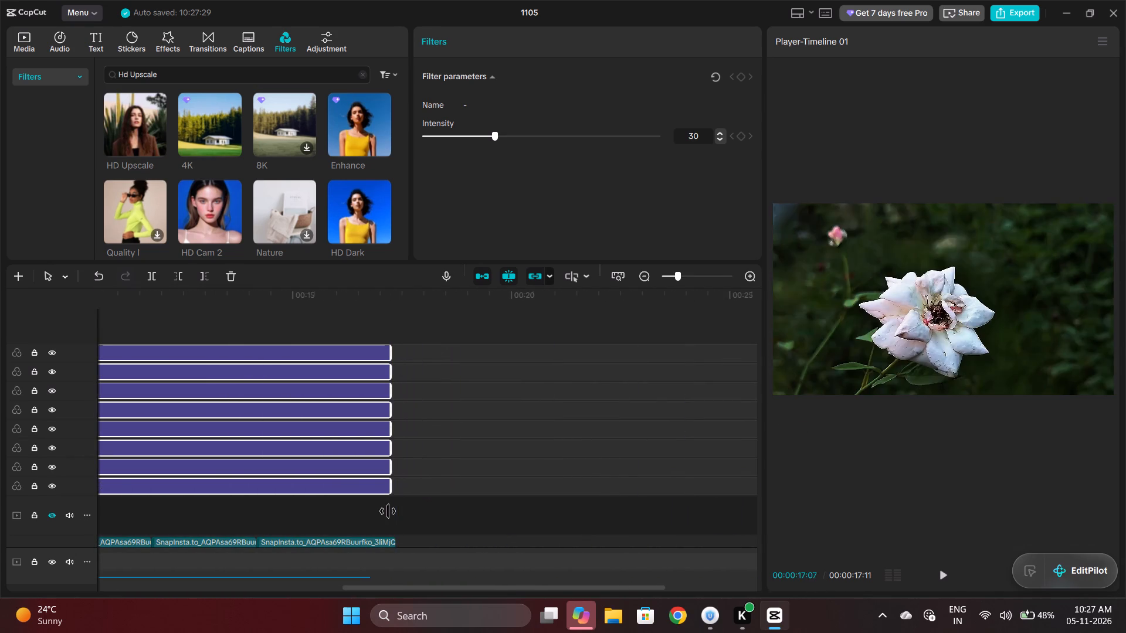
{"action": "left_click_drag", "start_coordinate": [388, 511], "coordinate": [395, 513]}
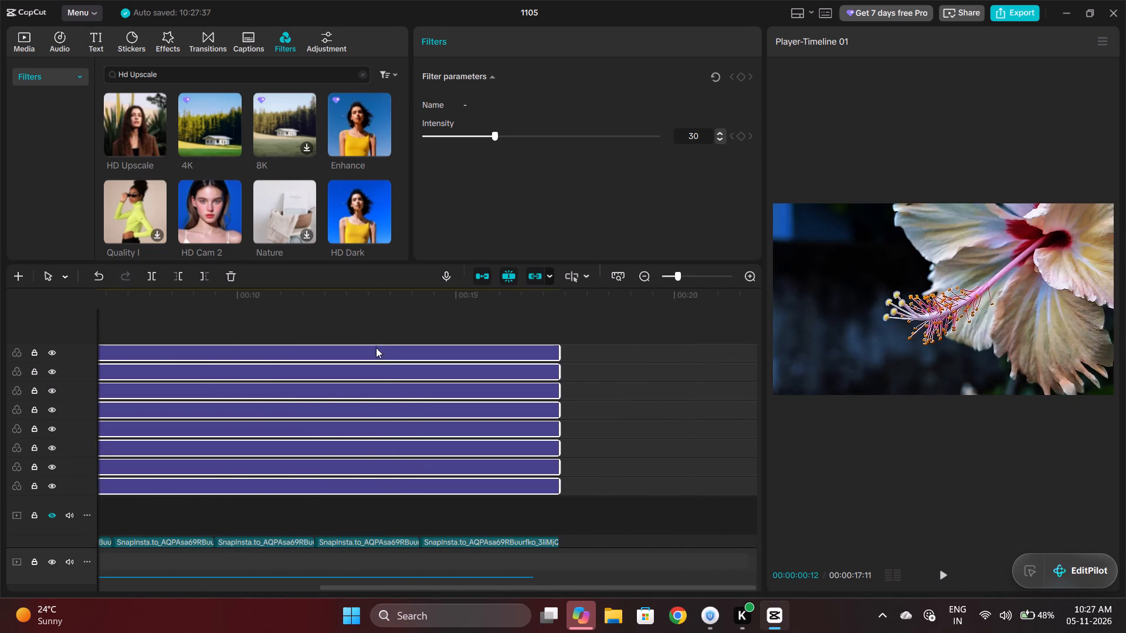
Play the video from the beginning and review the filtered look, moving EditPilot off the player controls and viewing part in full screen.
{"action": "left_click", "coordinate": [371, 321]}
{"action": "left_click_drag", "start_coordinate": [371, 320], "coordinate": [0, 450]}
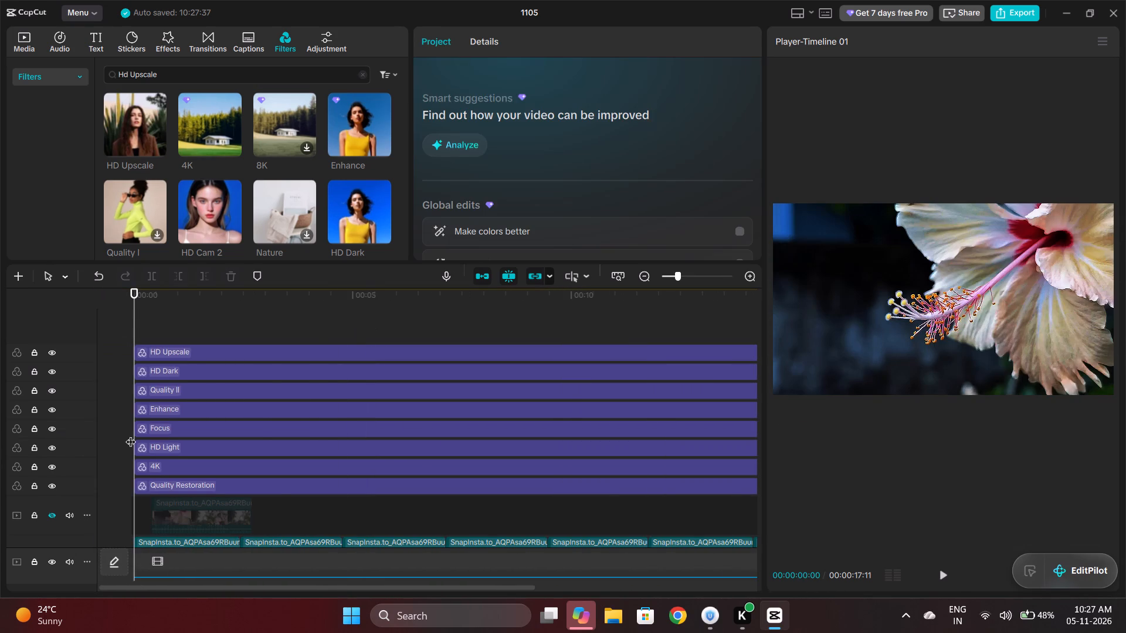
{"action": "key", "text": "space"}
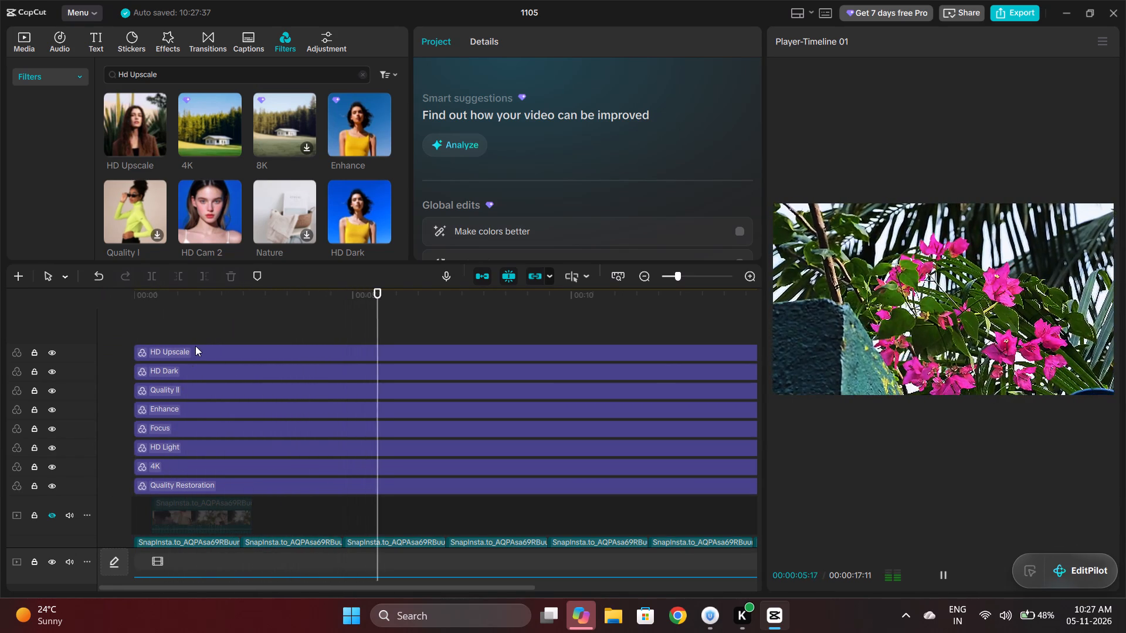
{"action": "scroll", "coordinate": [948, 428], "scroll_direction": "down", "scroll_amount": 2}
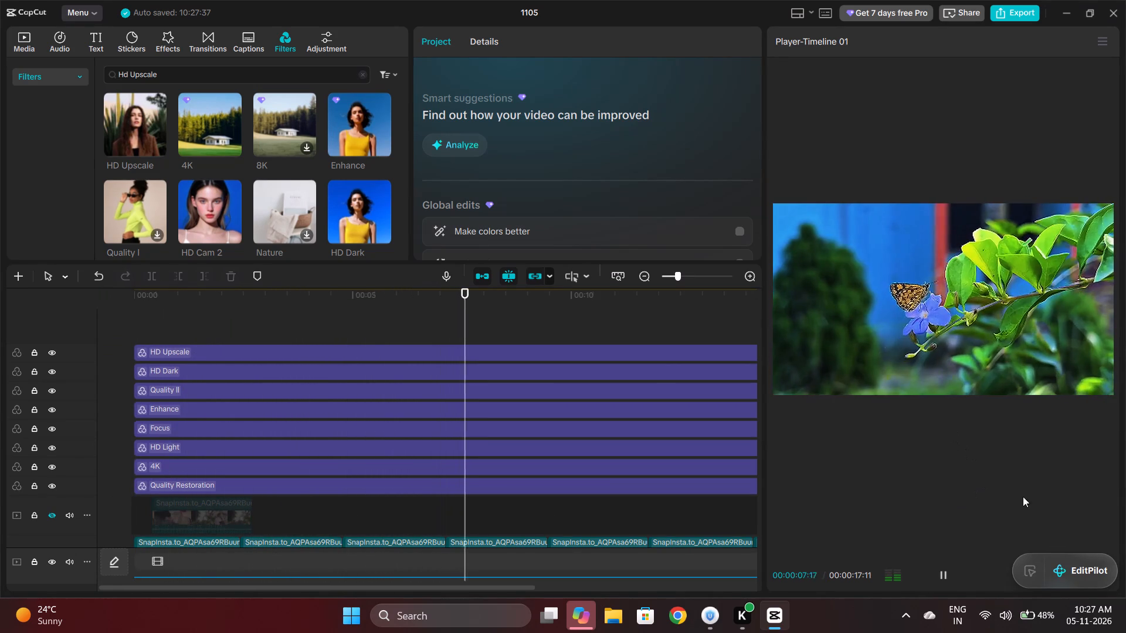
{"action": "left_click_drag", "start_coordinate": [1046, 577], "coordinate": [868, 12]}
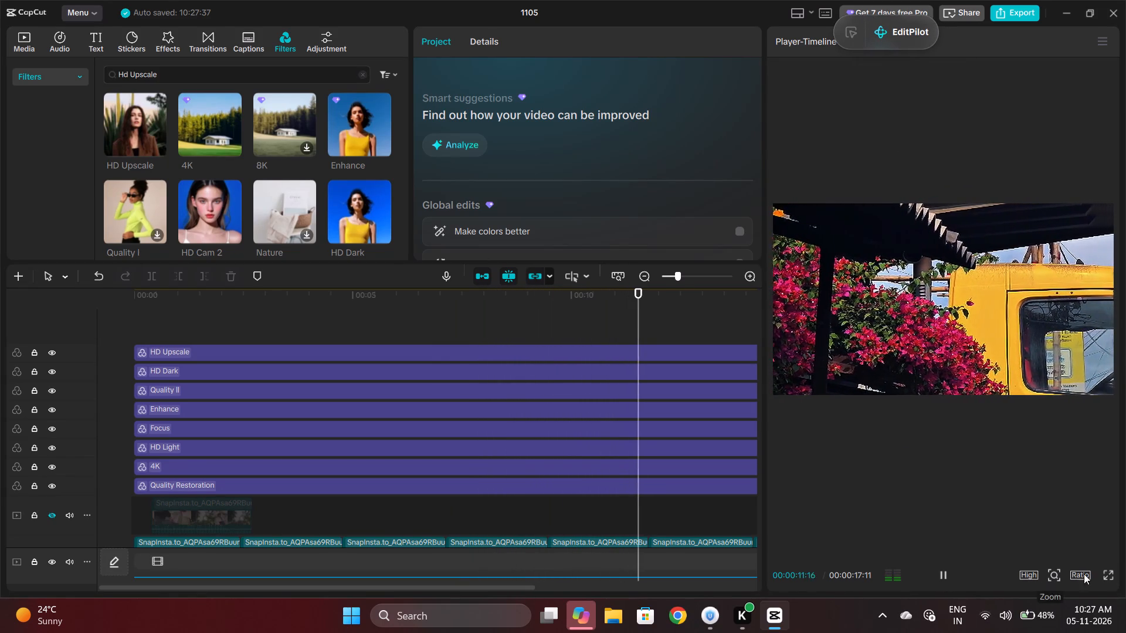
{"action": "left_click", "coordinate": [1111, 571]}
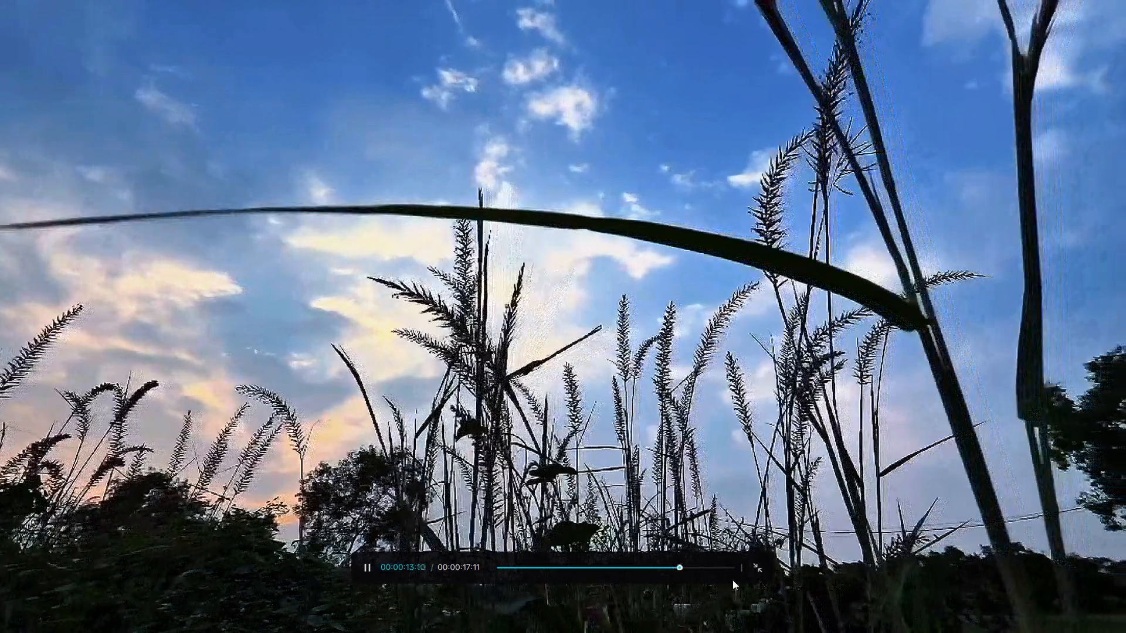
{"action": "left_click", "coordinate": [750, 567]}
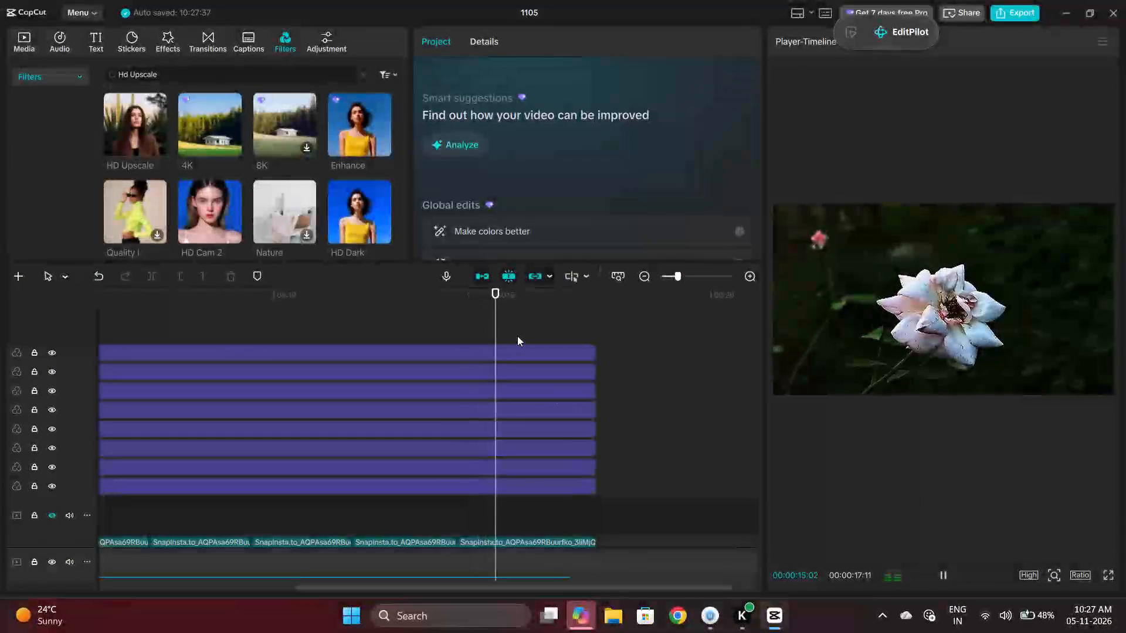
Select all eight filters on the timeline and set their intensity to 20.
{"action": "left_click_drag", "start_coordinate": [515, 330], "coordinate": [520, 501]}
{"action": "double_click", "coordinate": [690, 137]}
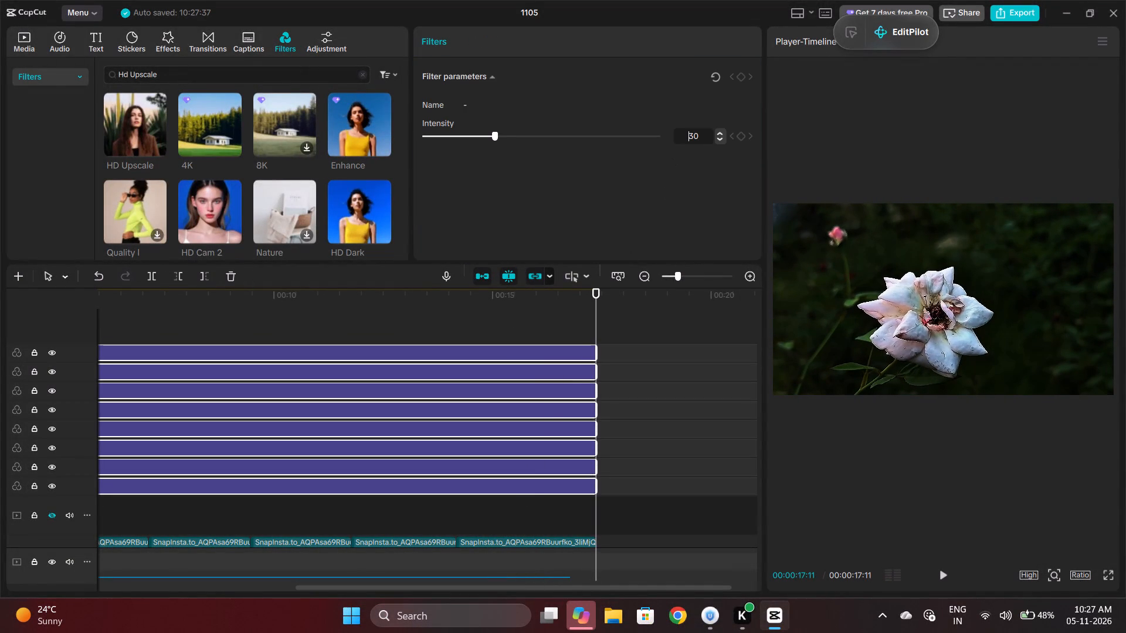
{"action": "type", "text": "20"}
{"action": "key", "text": "Return"}
Play the video from the beginning again to review the look of the filters, with the whole timeline and its lower tracks in view.
{"action": "left_click", "coordinate": [493, 329]}
{"action": "left_click_drag", "start_coordinate": [493, 329], "coordinate": [0, 403]}
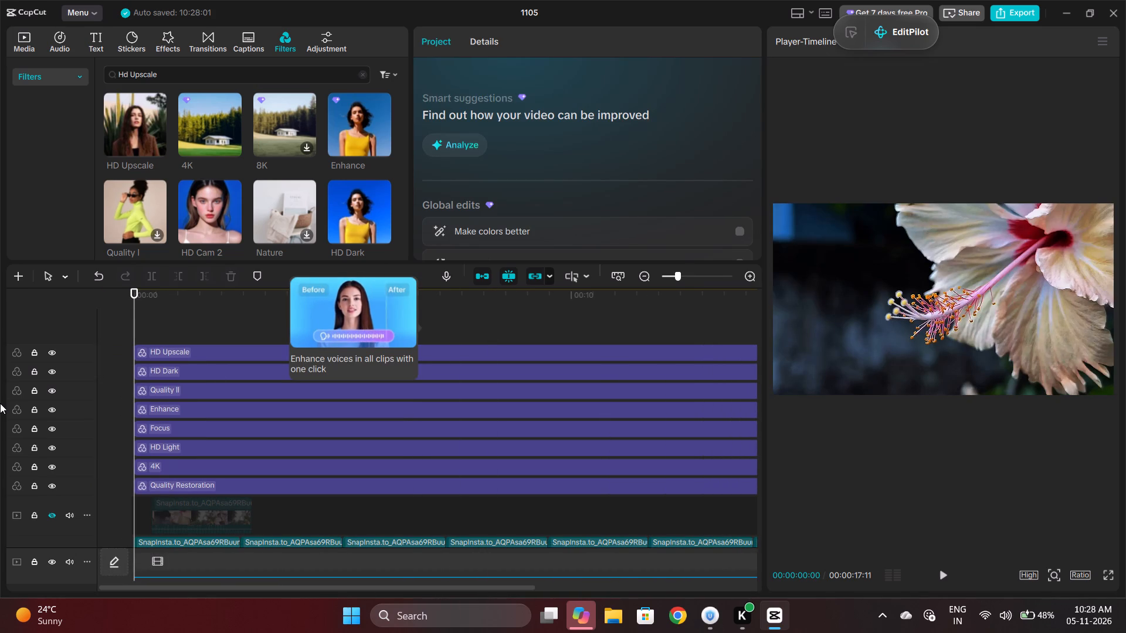
{"action": "key", "text": "space"}
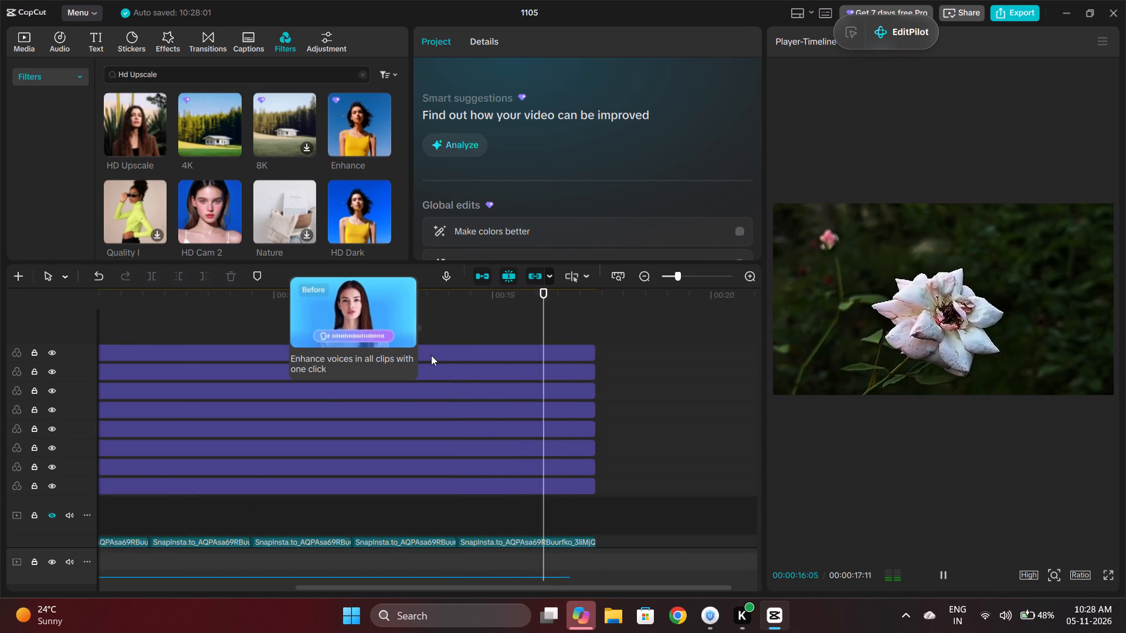
{"action": "scroll", "coordinate": [431, 355], "scroll_direction": "down", "scroll_amount": 10, "text": "ctrl"}
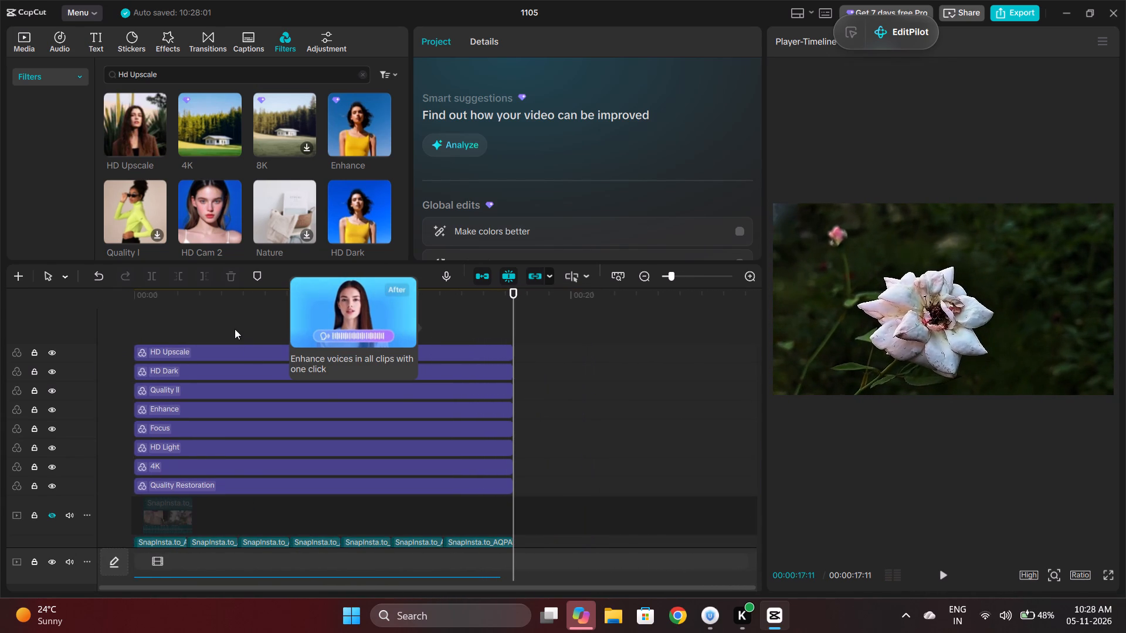
{"action": "left_click", "coordinate": [235, 329]}
{"action": "left_click_drag", "start_coordinate": [235, 329], "coordinate": [66, 336]}
{"action": "key", "text": "space"}
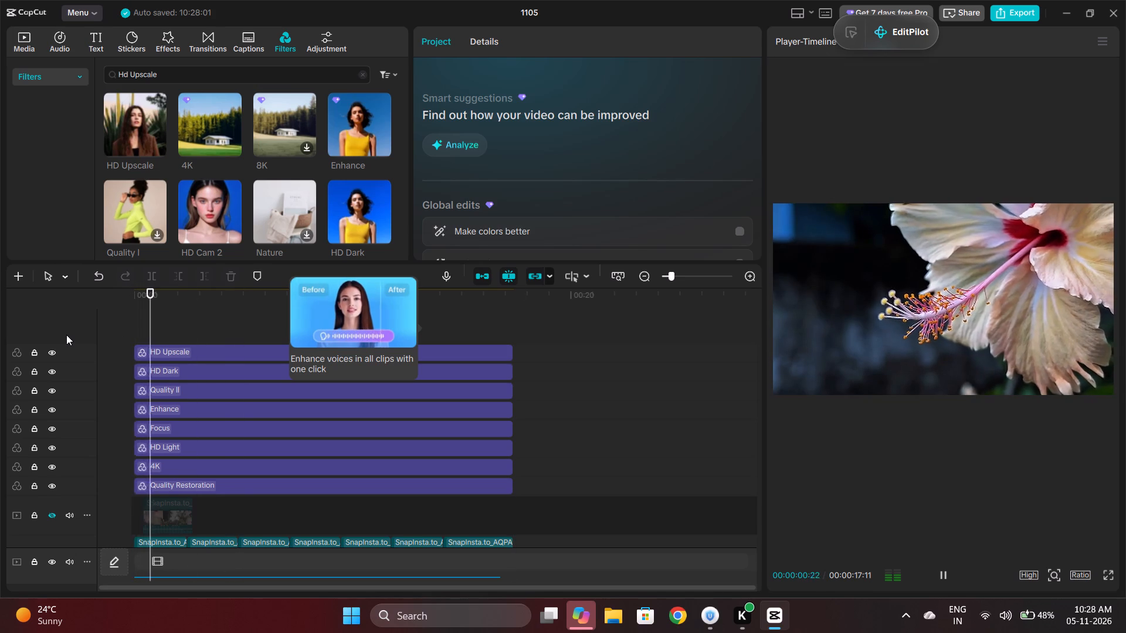
{"action": "scroll", "coordinate": [179, 352], "scroll_direction": "down", "scroll_amount": 4}
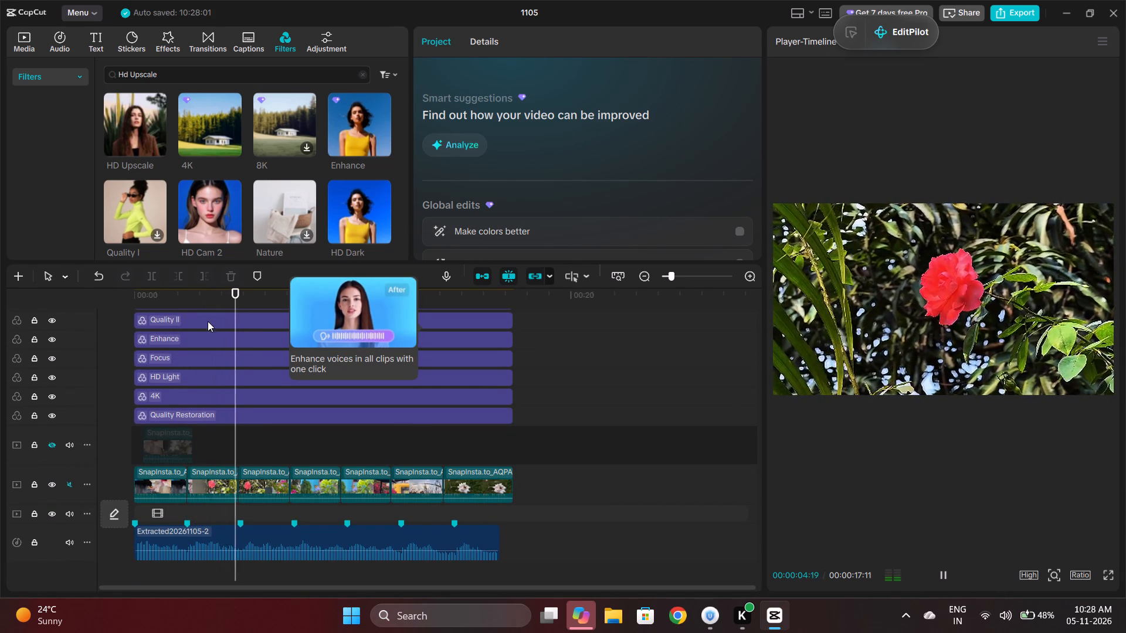
Select all eight stacked filters on the timeline and delete them.
{"action": "scroll", "coordinate": [209, 338], "scroll_direction": "up", "scroll_amount": 5}
{"action": "left_click_drag", "start_coordinate": [209, 338], "coordinate": [219, 501]}
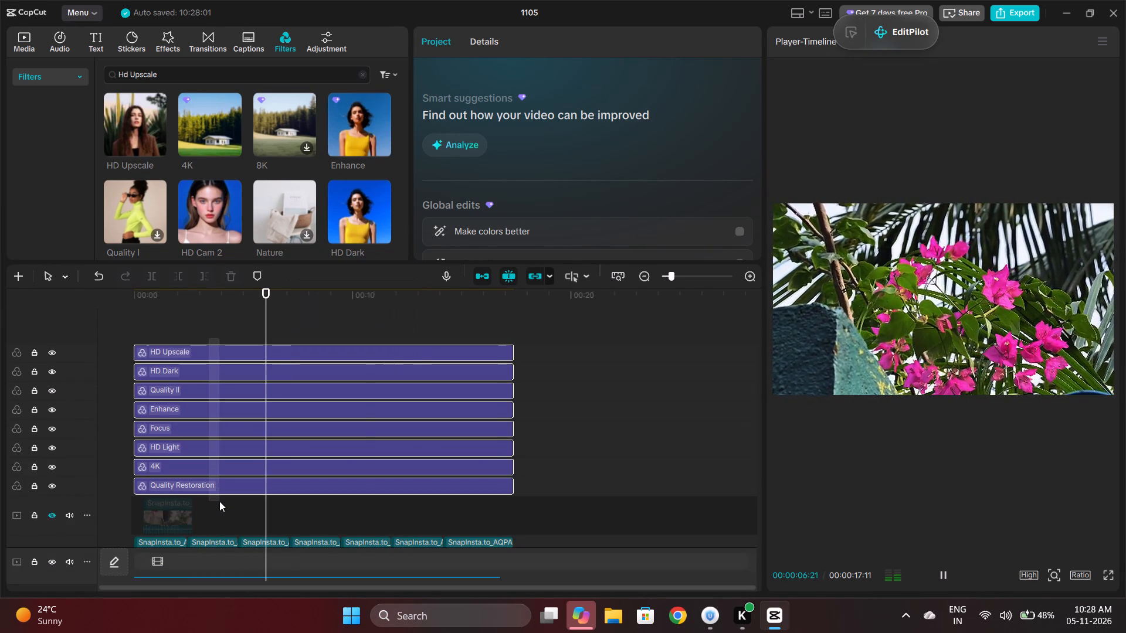
{"action": "key", "text": "BackSpace"}
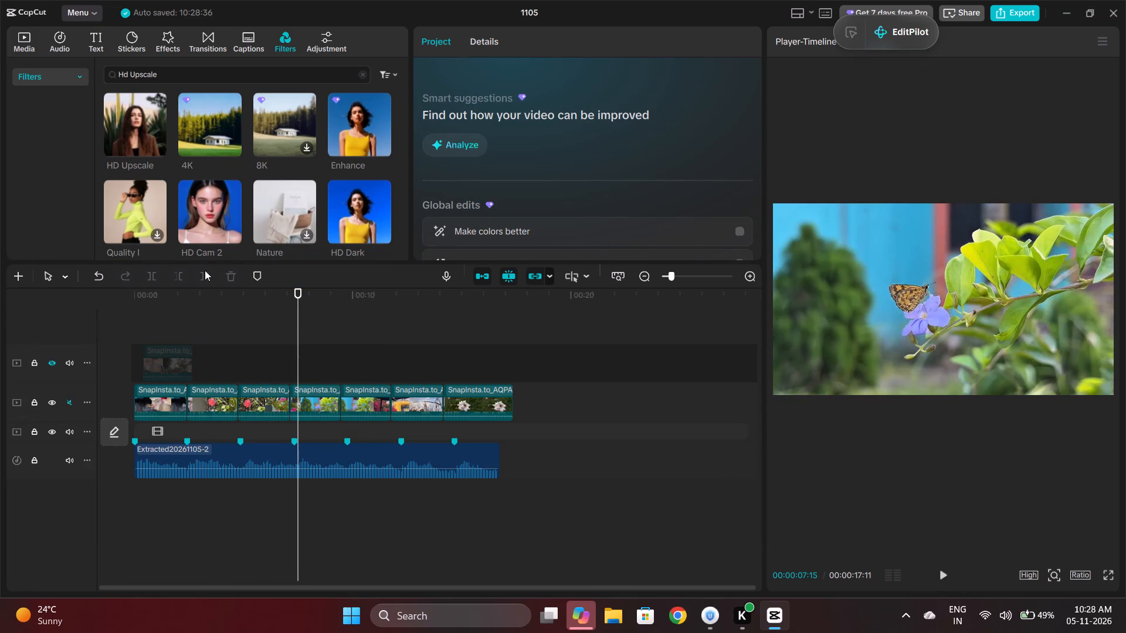
Play the video from the beginning and review the opening clips without the filters.
{"action": "left_click", "coordinate": [175, 324]}
{"action": "left_click_drag", "start_coordinate": [175, 324], "coordinate": [168, 325]}
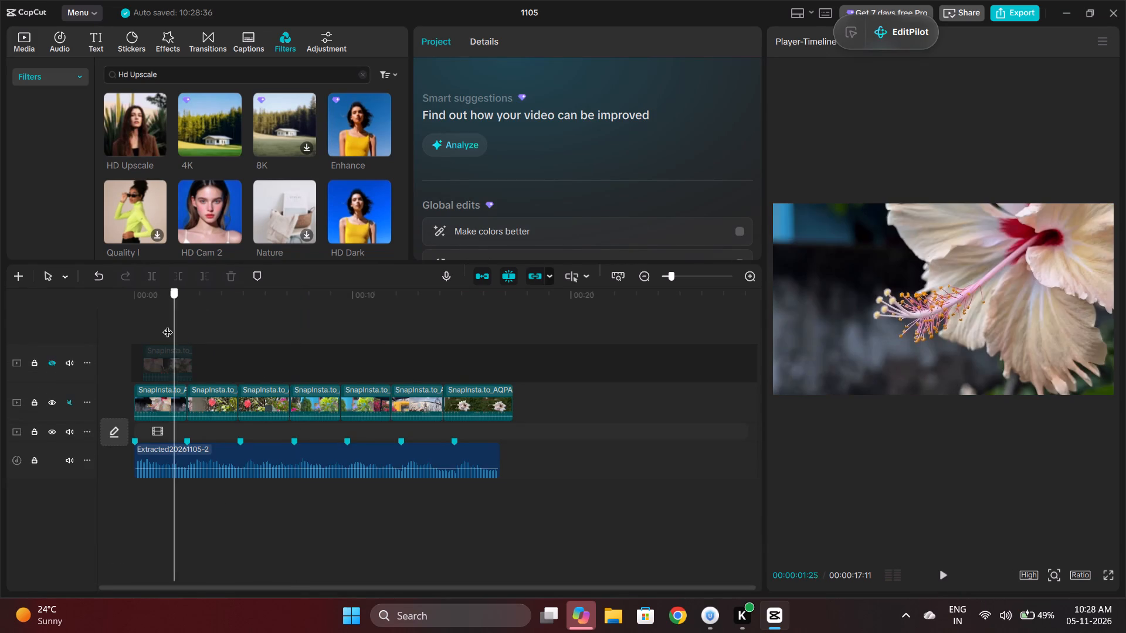
{"action": "left_click_drag", "start_coordinate": [168, 325], "coordinate": [107, 326]}
{"action": "key", "text": "space"}
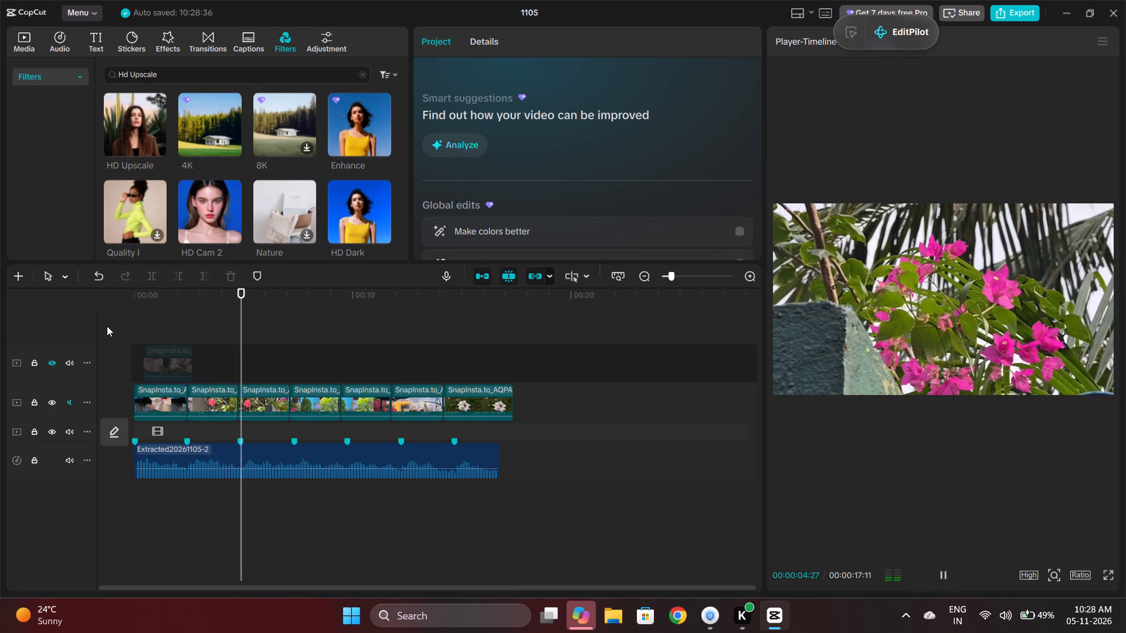
{"action": "key", "text": "space"}
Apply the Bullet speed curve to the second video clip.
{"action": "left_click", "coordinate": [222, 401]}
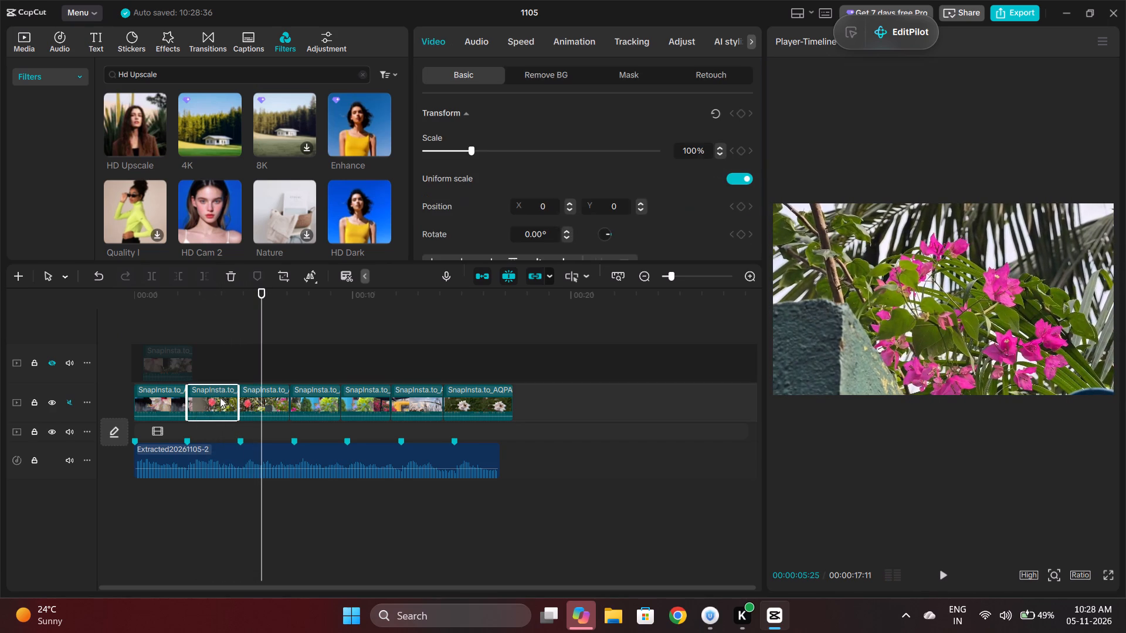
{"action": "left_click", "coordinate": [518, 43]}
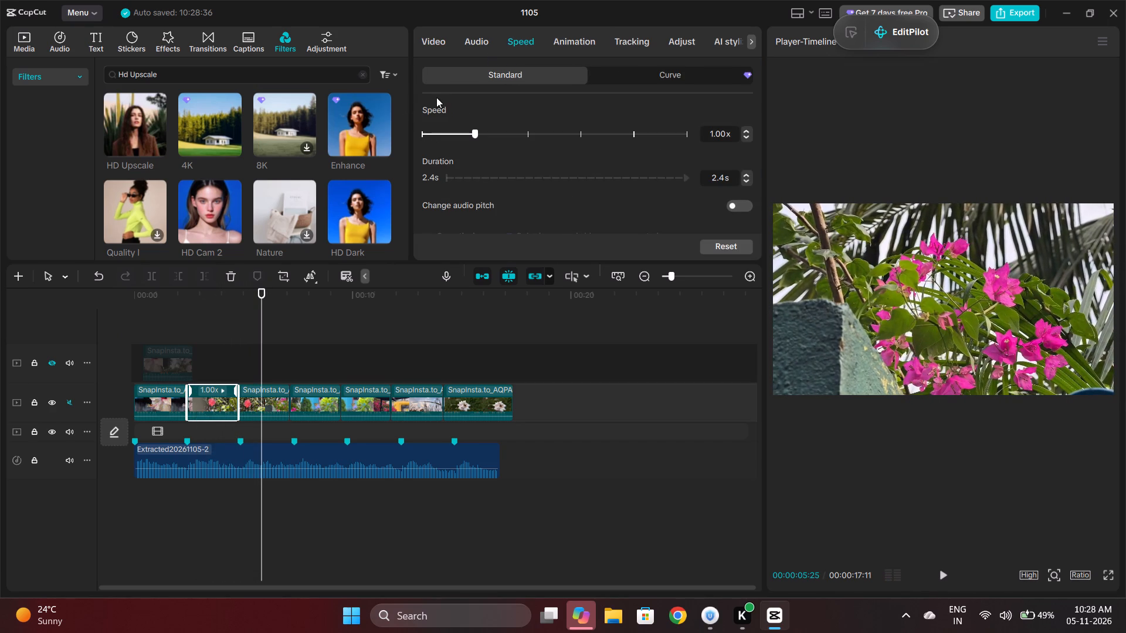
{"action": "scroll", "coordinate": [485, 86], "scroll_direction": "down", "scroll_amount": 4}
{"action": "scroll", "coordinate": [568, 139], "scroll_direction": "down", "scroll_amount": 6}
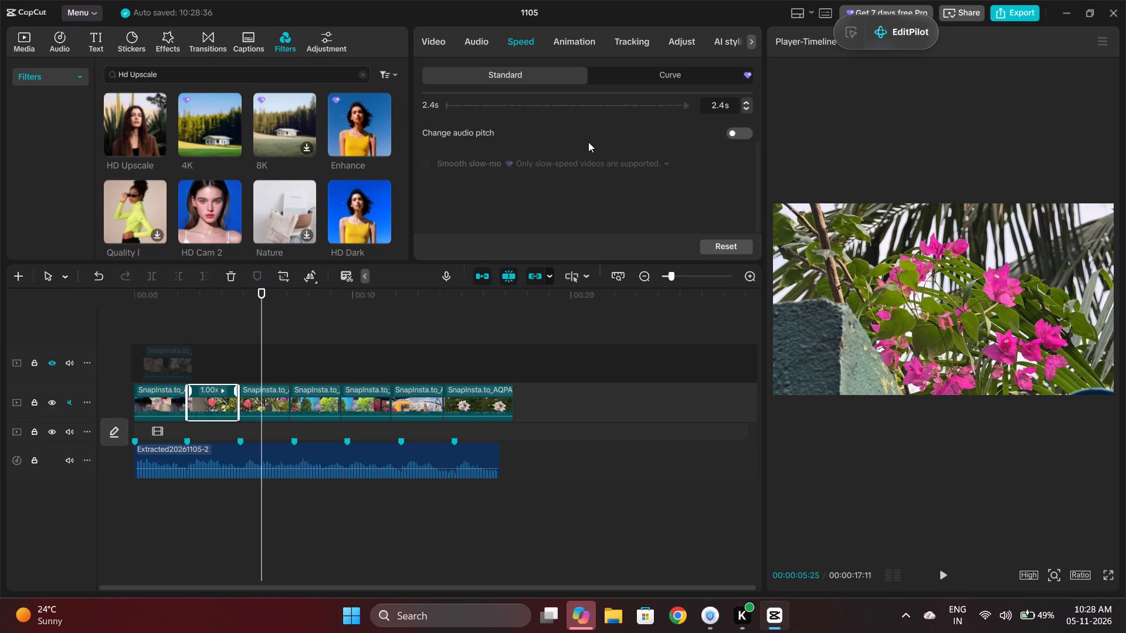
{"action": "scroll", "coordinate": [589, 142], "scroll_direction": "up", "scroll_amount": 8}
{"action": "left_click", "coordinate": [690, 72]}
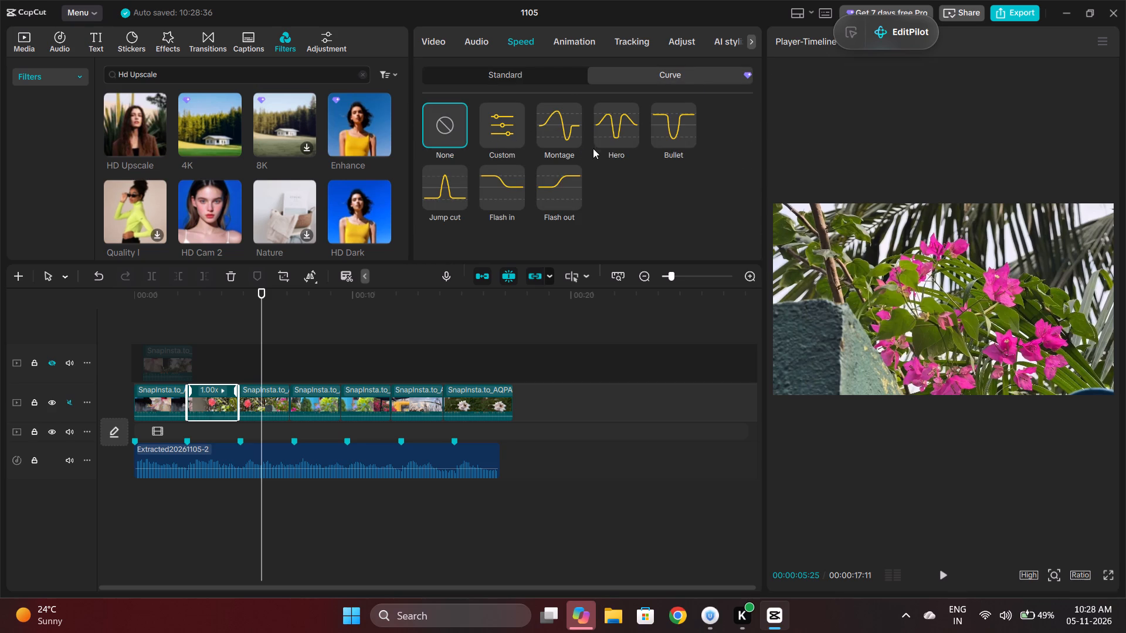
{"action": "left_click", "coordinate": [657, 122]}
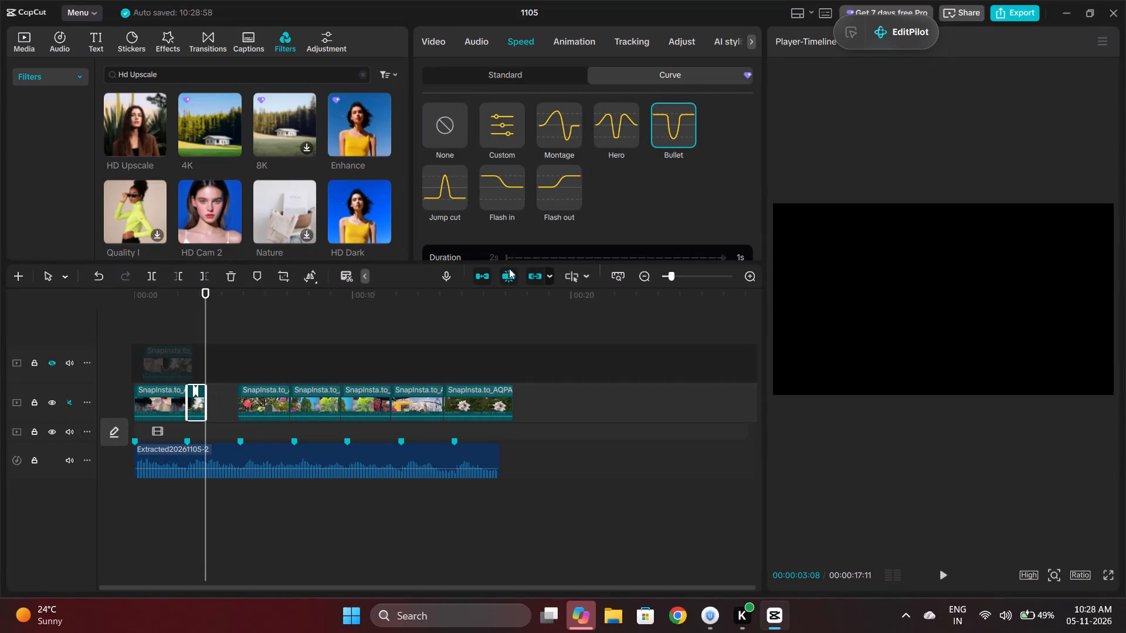
Go back to just before the second clip and play it to review the Bullet speed curve.
{"action": "key", "text": "Left"}
{"action": "key", "text": "Left"}
{"action": "key", "text": "Left"}
{"action": "key", "text": "Left"}
{"action": "key", "text": "Left"}
{"action": "key", "text": "Left"}
{"action": "key", "text": "Left"}
{"action": "key", "text": "Left"}
{"action": "key", "text": "Left"}
{"action": "key", "text": "Left"}
{"action": "key", "text": "Left"}
{"action": "key", "text": "Left"}
{"action": "key", "text": "Left"}
{"action": "key", "text": "Left"}
{"action": "key", "text": "Left"}
{"action": "key", "text": "Left"}
{"action": "key", "text": "Left"}
{"action": "key", "text": "Left"}
{"action": "key", "text": "Left"}
{"action": "key", "text": "Left"}
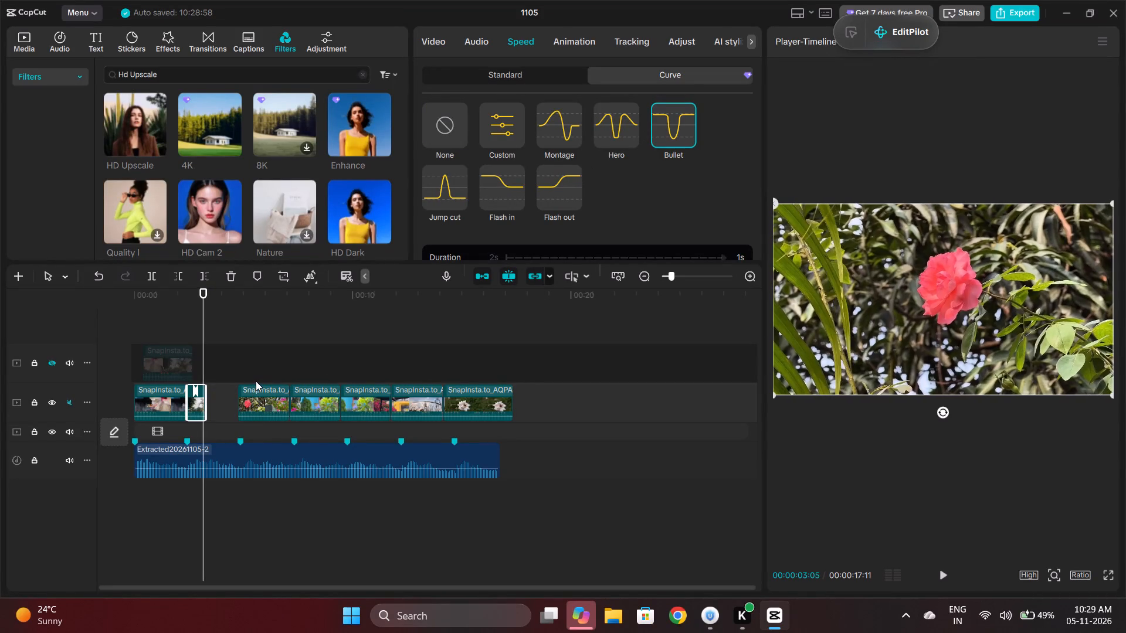
{"action": "key", "text": "Left"}
{"action": "key", "text": "Left"}
{"action": "key", "text": "Left"}
{"action": "key", "text": "Left"}
{"action": "key", "text": "Left"}
{"action": "key", "text": "Left"}
{"action": "key", "text": "Left"}
{"action": "key", "text": "Left"}
{"action": "key", "text": "Left"}
{"action": "key", "text": "Left"}
{"action": "key", "text": "Left"}
{"action": "key", "text": "Left"}
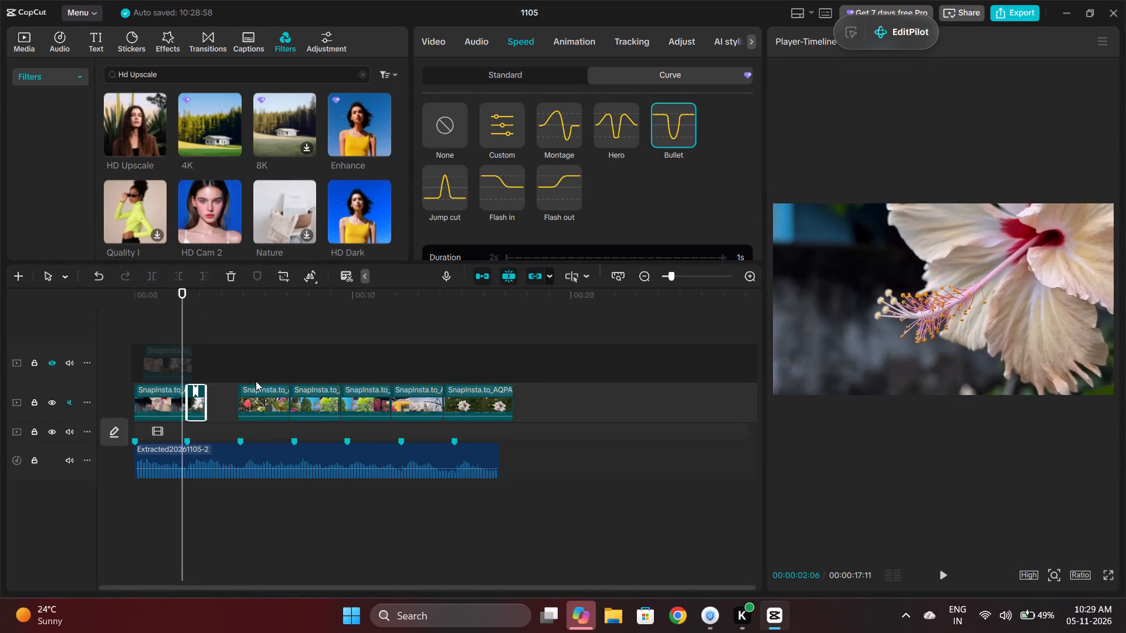
{"action": "key", "text": "space"}
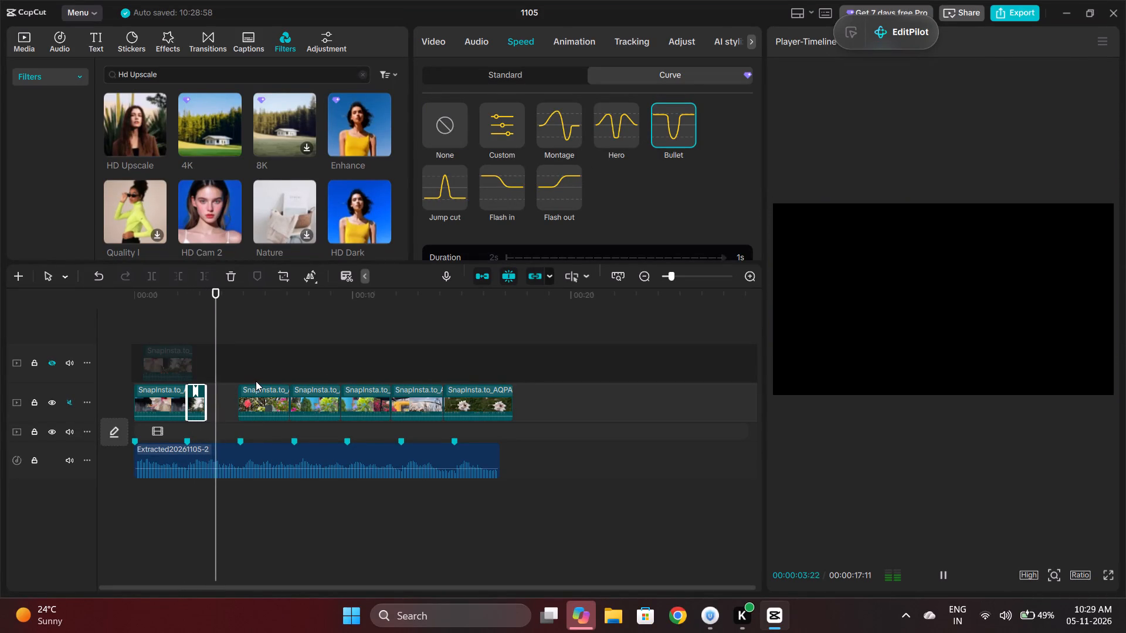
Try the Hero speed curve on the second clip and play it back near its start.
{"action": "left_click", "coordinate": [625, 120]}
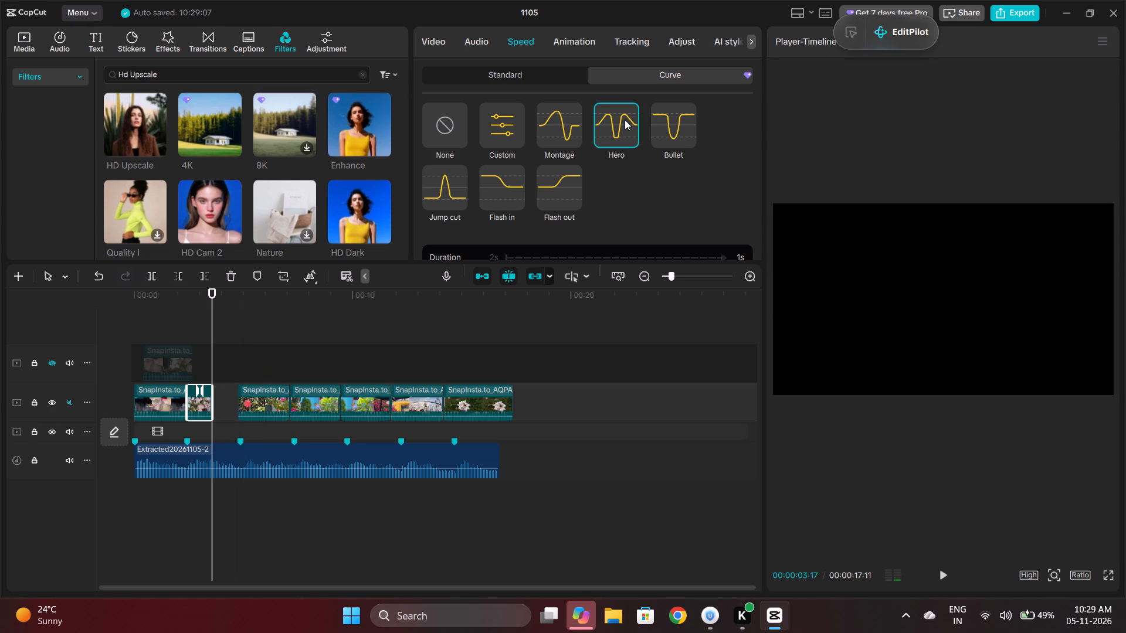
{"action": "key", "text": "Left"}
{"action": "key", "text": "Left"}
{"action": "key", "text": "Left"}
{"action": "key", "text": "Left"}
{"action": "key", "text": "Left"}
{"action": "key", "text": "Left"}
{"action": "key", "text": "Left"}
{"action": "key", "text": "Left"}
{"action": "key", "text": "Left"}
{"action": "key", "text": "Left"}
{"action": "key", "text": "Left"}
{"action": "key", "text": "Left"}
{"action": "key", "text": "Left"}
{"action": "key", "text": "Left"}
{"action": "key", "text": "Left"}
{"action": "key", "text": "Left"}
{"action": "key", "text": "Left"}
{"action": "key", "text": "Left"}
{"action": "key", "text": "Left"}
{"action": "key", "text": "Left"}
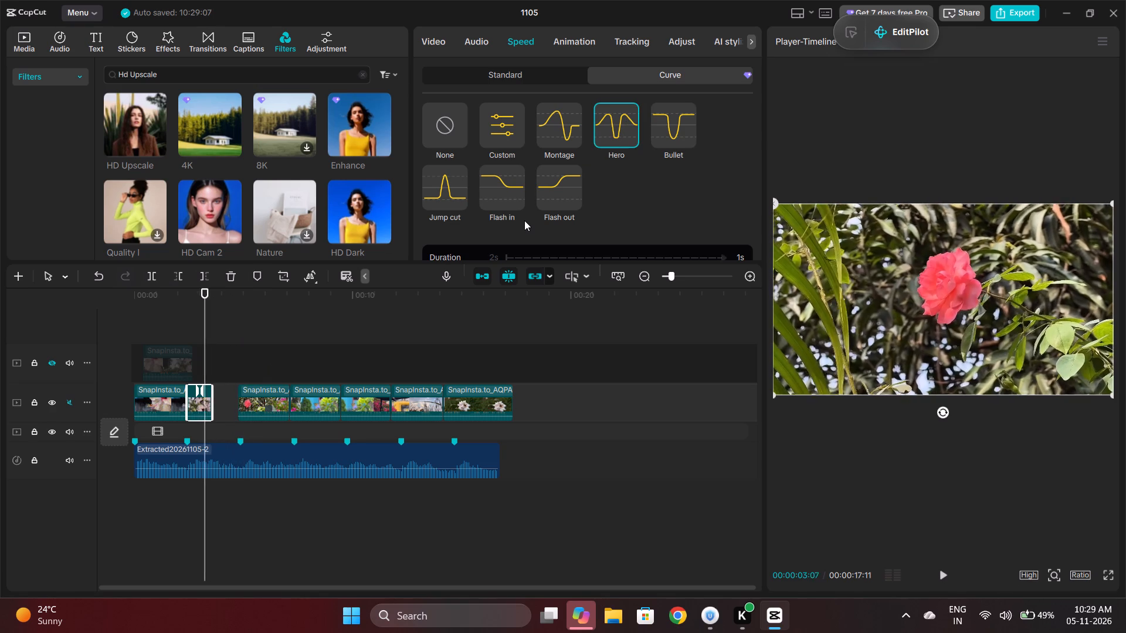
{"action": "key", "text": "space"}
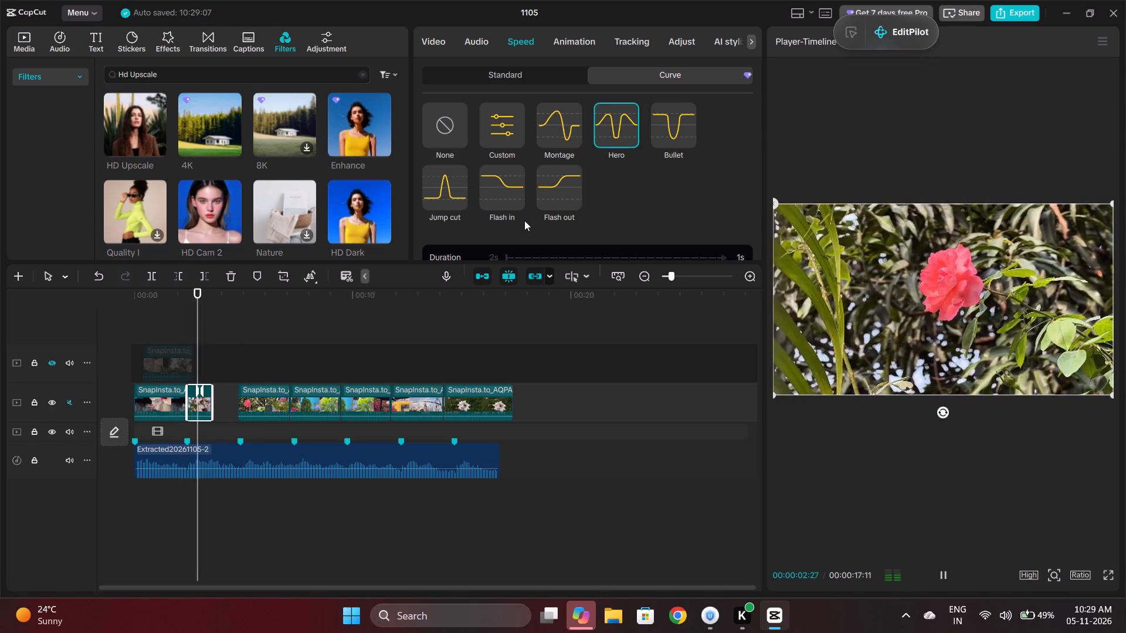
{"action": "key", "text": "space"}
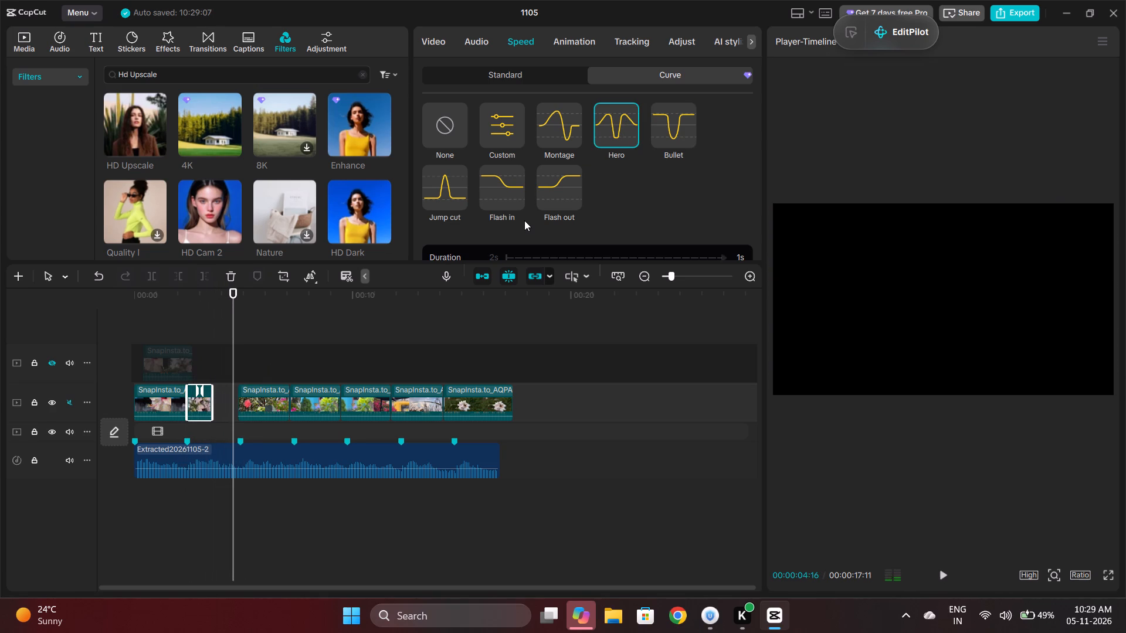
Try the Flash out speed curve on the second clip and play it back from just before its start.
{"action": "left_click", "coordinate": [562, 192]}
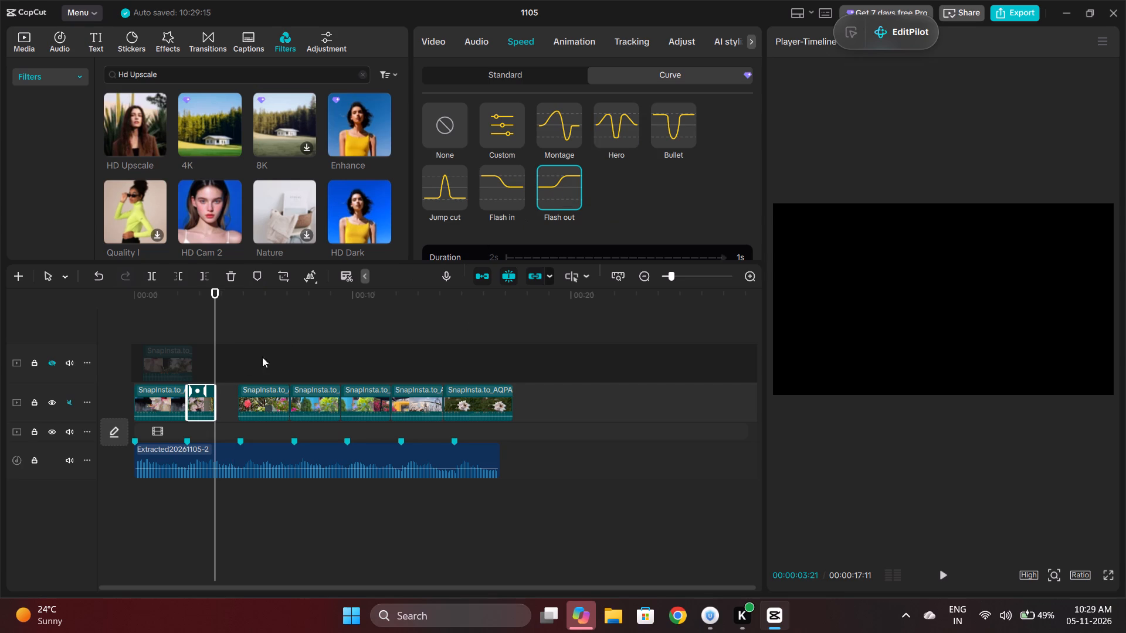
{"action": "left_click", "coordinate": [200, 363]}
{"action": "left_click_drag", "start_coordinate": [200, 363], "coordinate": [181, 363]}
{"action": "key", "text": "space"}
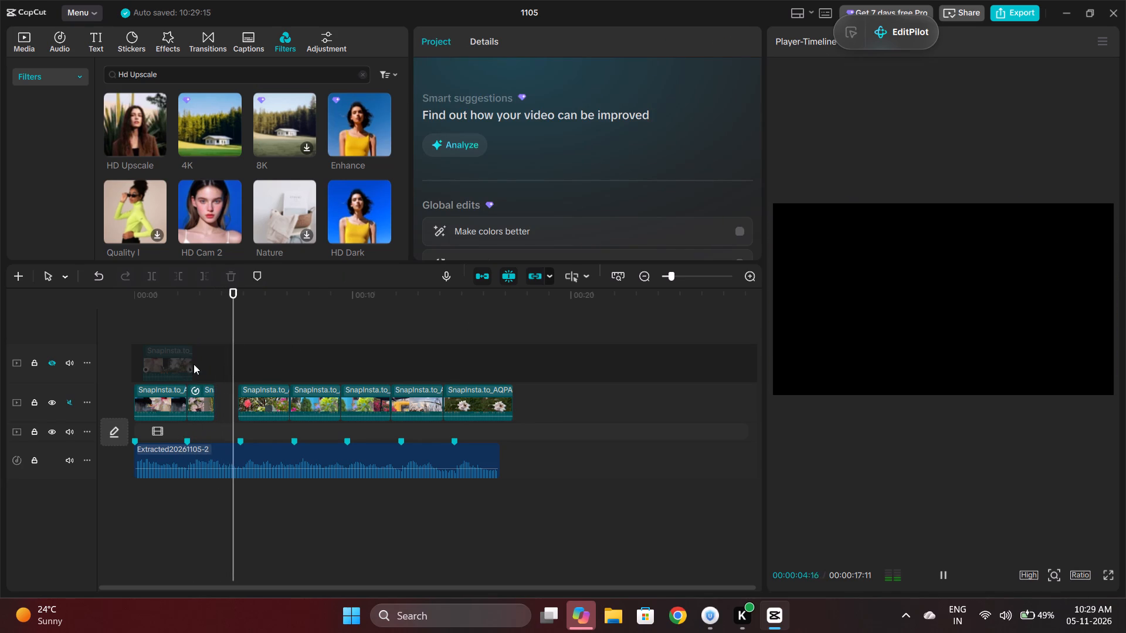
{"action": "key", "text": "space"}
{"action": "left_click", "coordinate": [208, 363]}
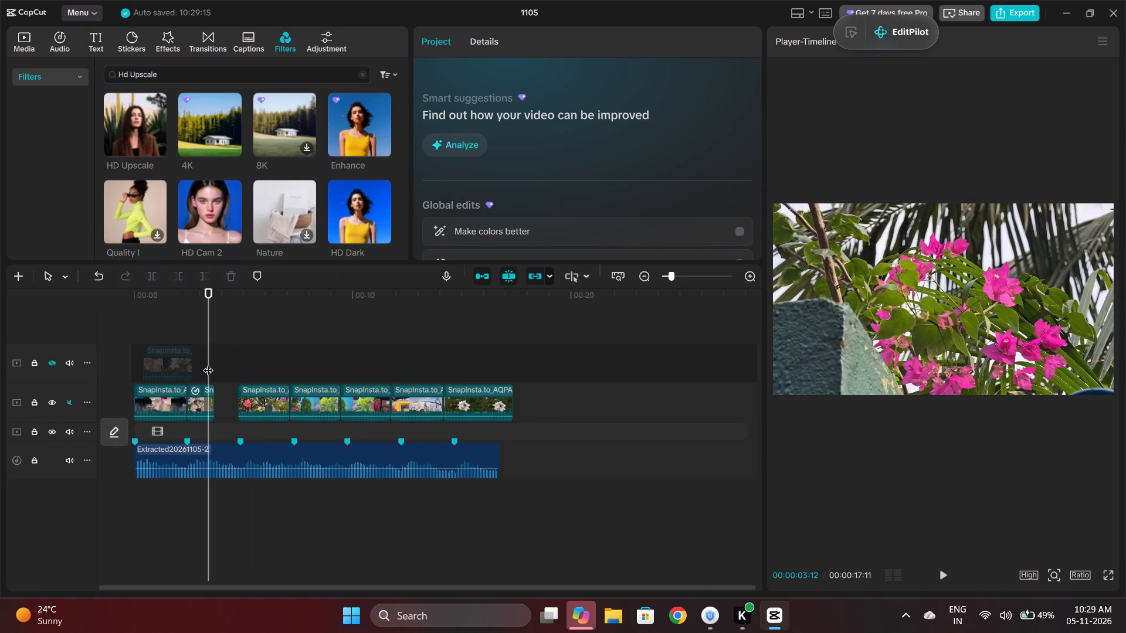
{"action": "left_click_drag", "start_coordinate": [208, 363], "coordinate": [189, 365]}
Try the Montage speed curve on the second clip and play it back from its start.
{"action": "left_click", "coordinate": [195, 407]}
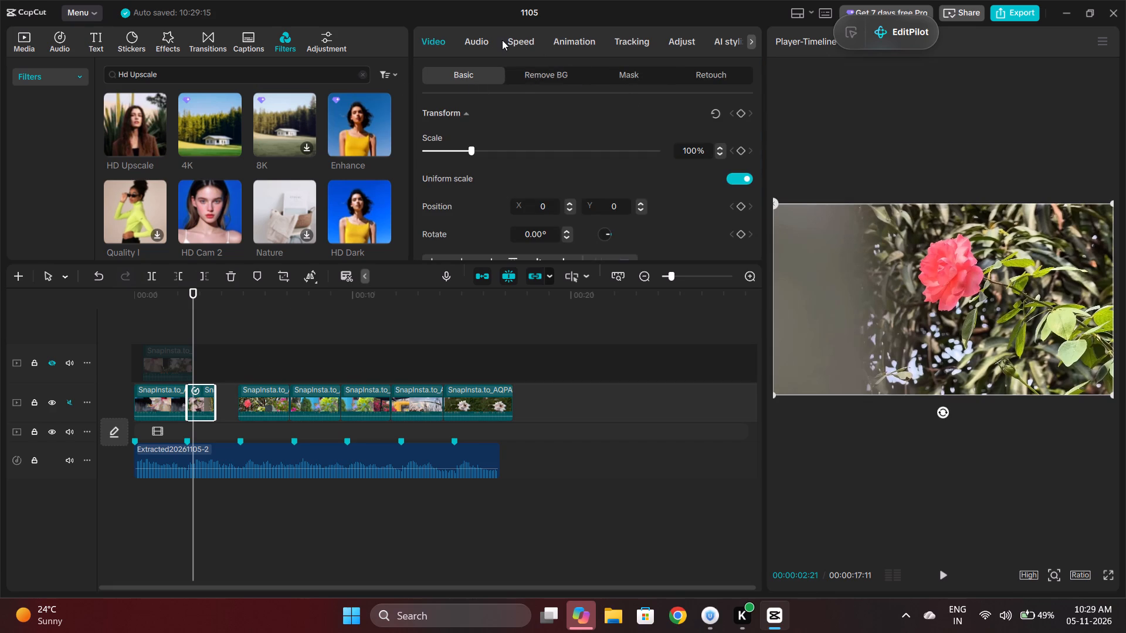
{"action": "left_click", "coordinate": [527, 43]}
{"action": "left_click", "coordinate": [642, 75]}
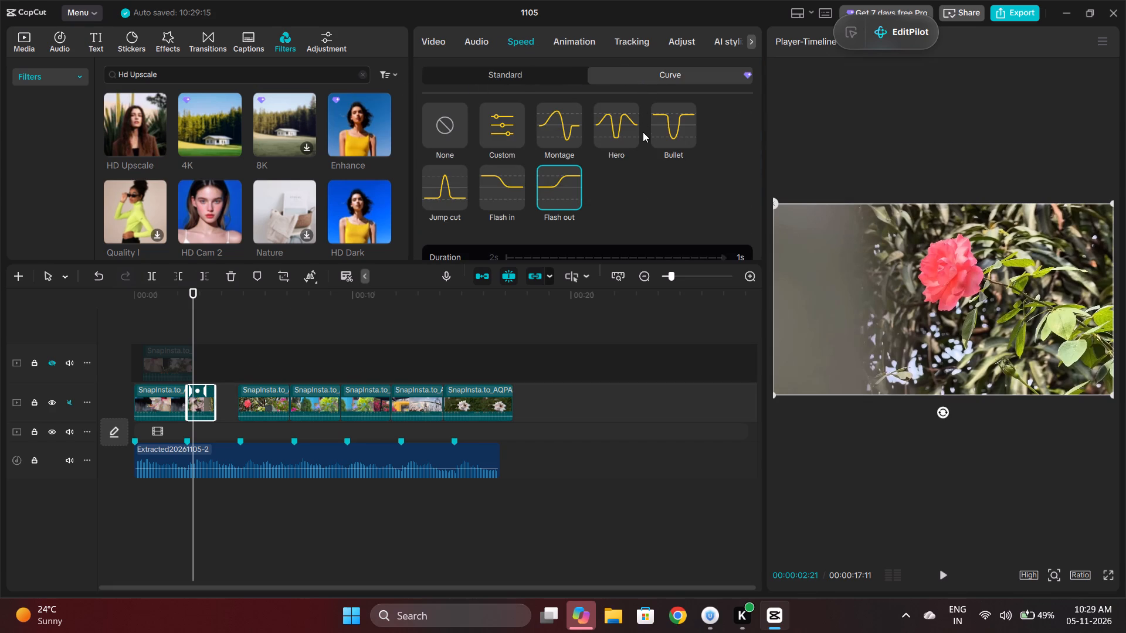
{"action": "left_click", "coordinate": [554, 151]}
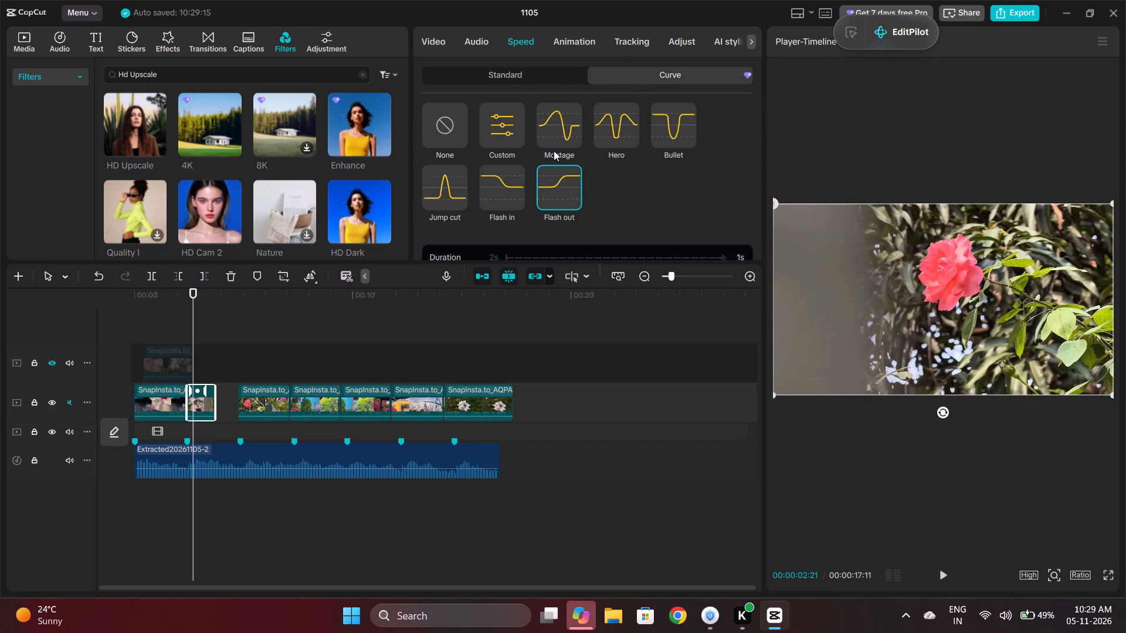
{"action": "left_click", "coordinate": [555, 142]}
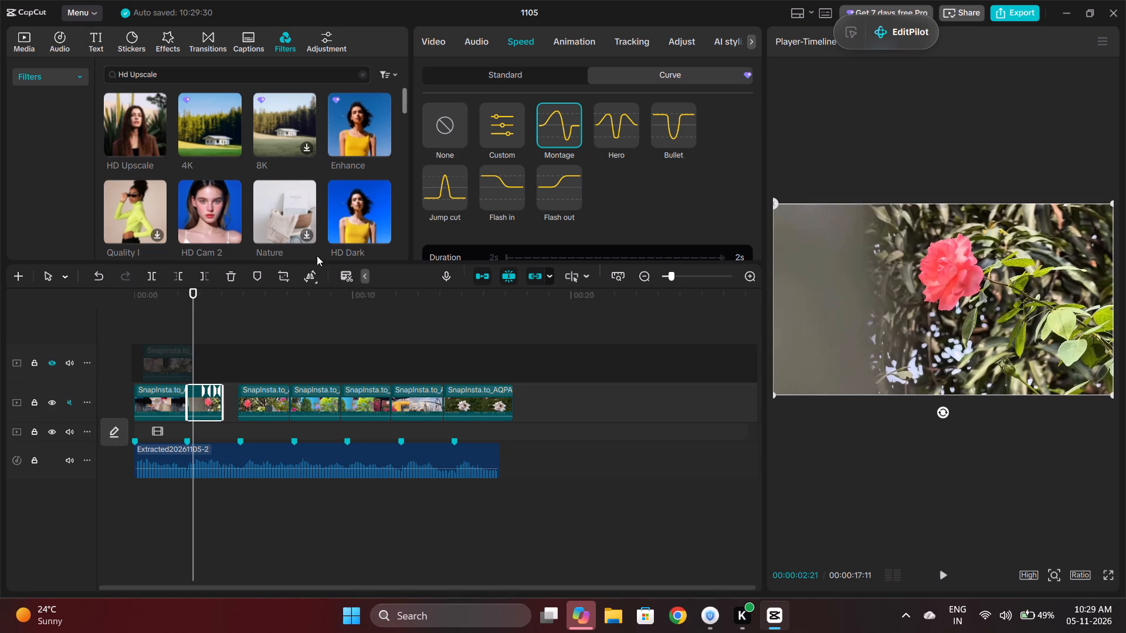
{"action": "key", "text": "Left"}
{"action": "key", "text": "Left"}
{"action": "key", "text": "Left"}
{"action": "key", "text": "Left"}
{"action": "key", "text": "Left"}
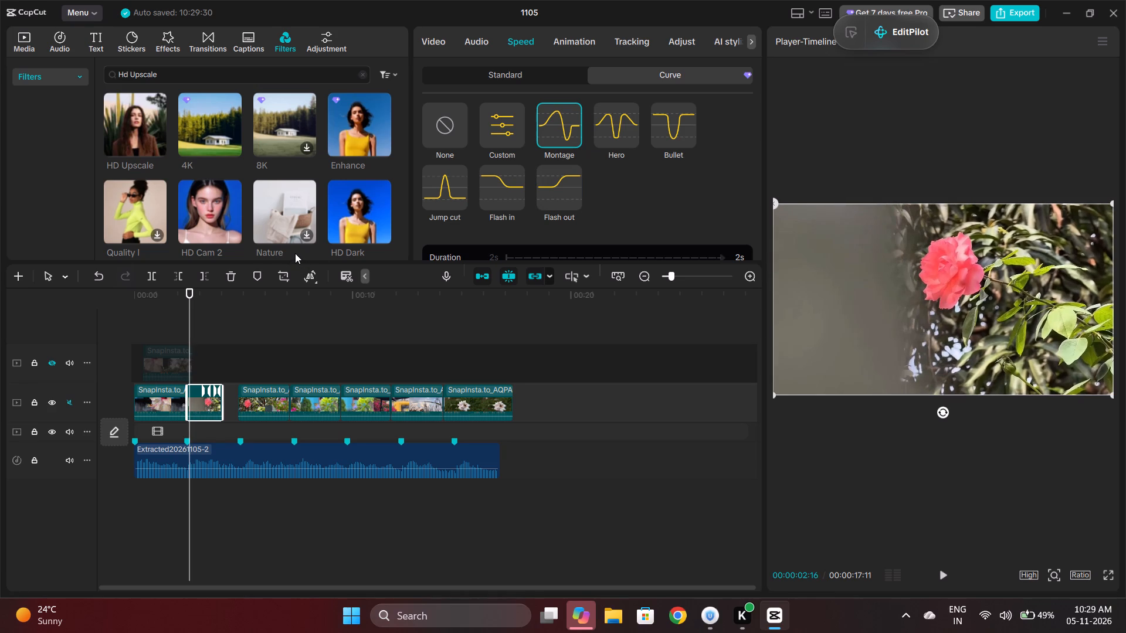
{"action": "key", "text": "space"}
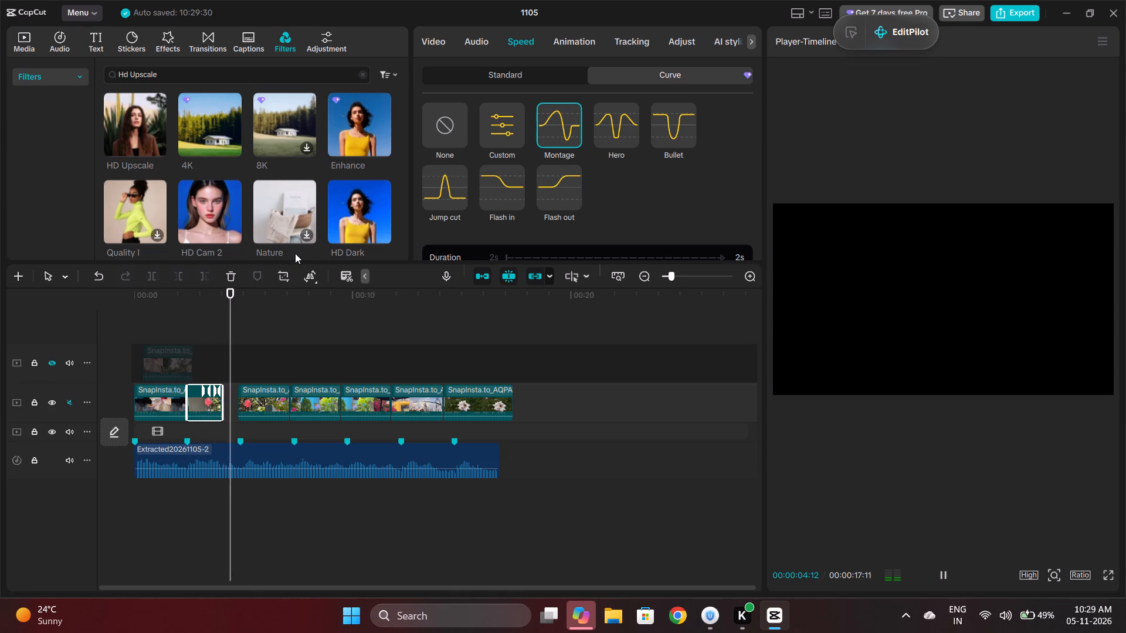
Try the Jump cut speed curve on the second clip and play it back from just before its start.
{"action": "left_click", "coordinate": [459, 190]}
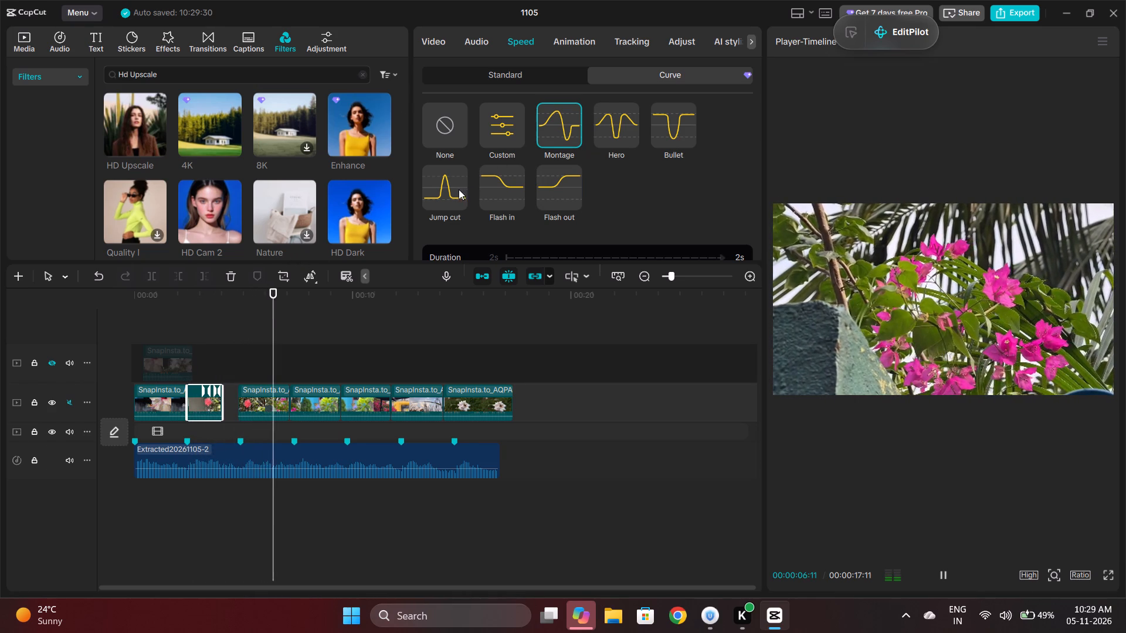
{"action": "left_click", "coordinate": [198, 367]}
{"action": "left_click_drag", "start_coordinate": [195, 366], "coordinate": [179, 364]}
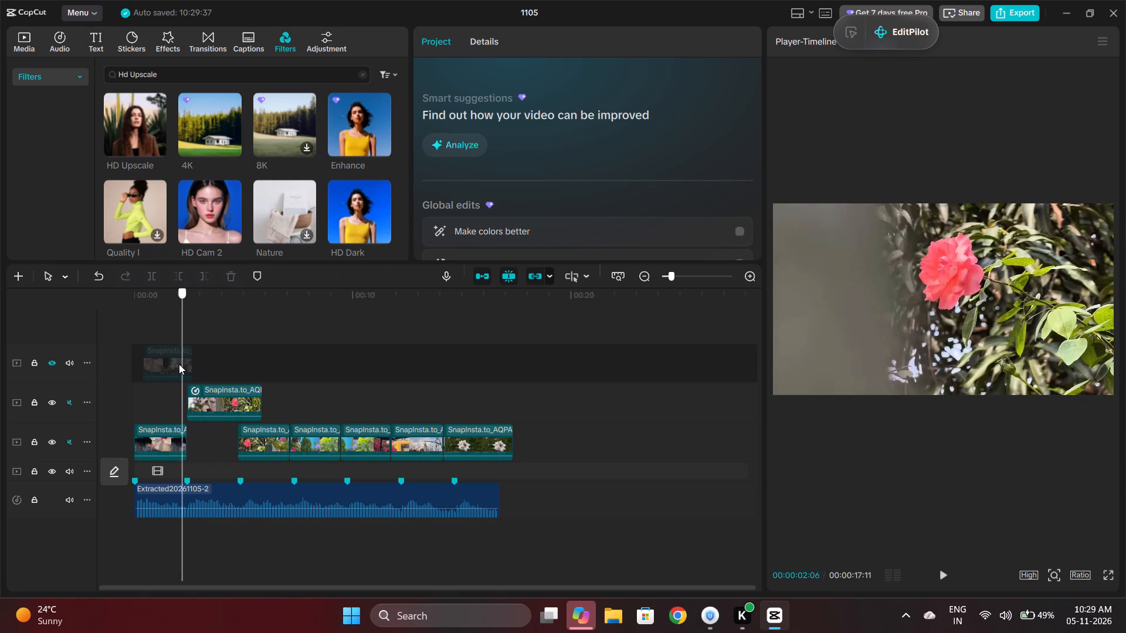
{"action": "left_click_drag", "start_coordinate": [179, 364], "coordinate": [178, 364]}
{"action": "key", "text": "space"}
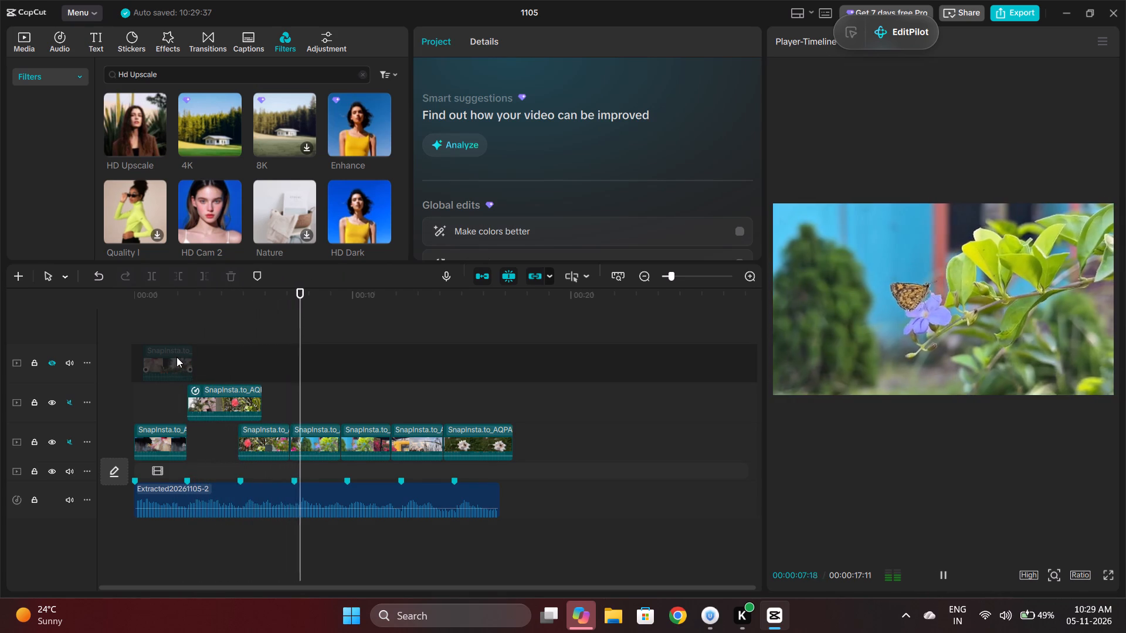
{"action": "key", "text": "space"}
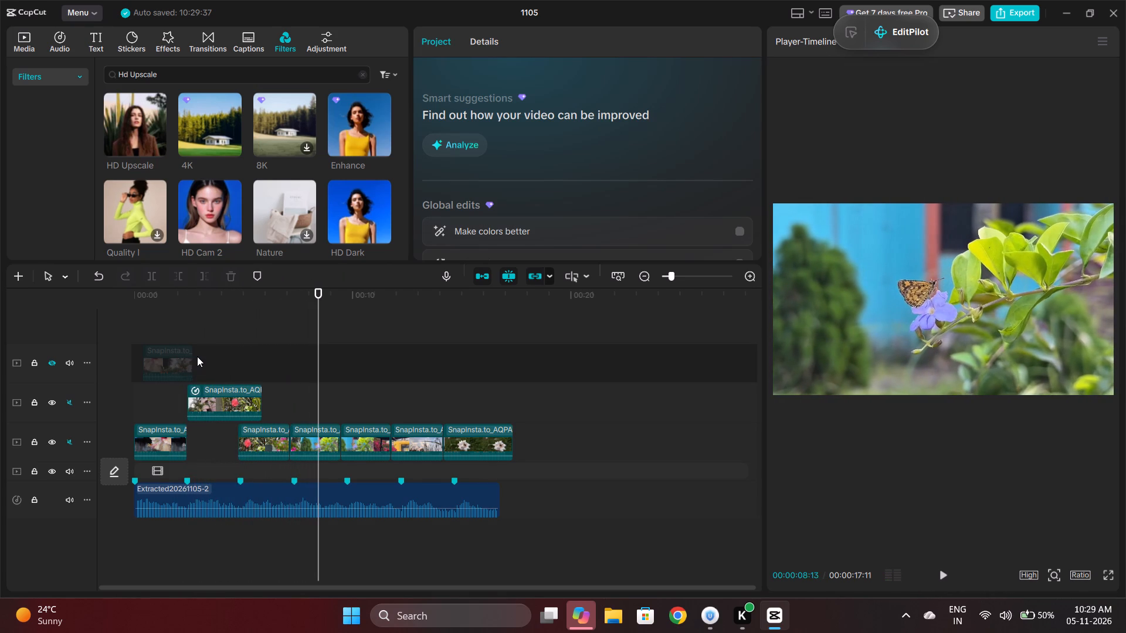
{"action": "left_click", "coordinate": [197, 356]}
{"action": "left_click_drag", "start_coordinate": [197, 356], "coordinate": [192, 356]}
Apply the Custom speed curve to the second clip, in place of the Jump cut preset.
{"action": "left_click", "coordinate": [230, 392]}
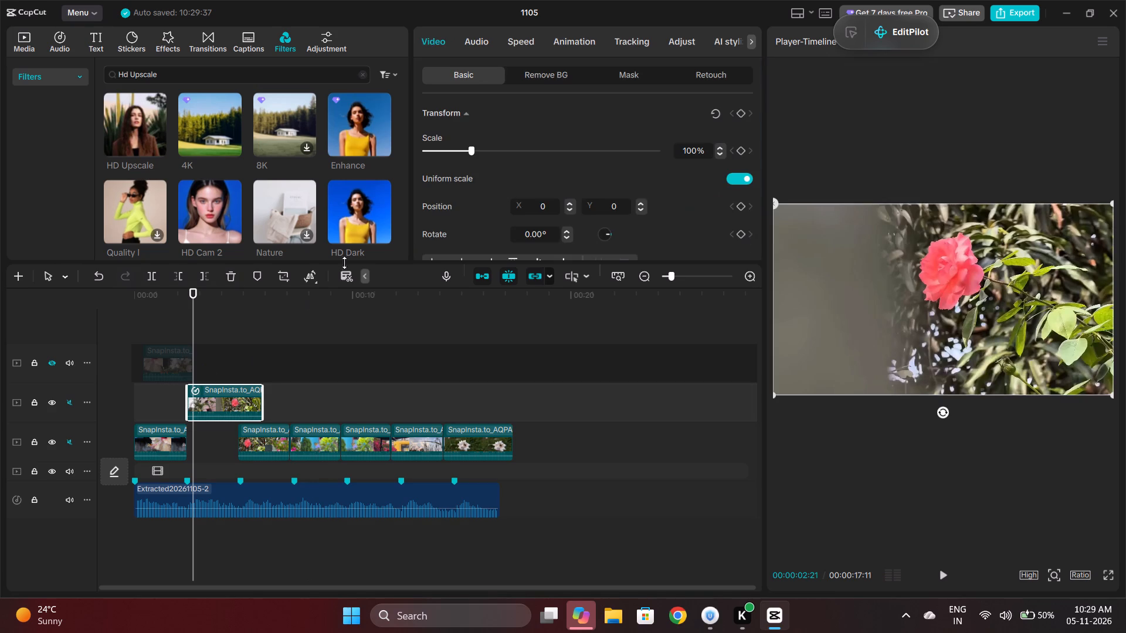
{"action": "left_click", "coordinate": [521, 49]}
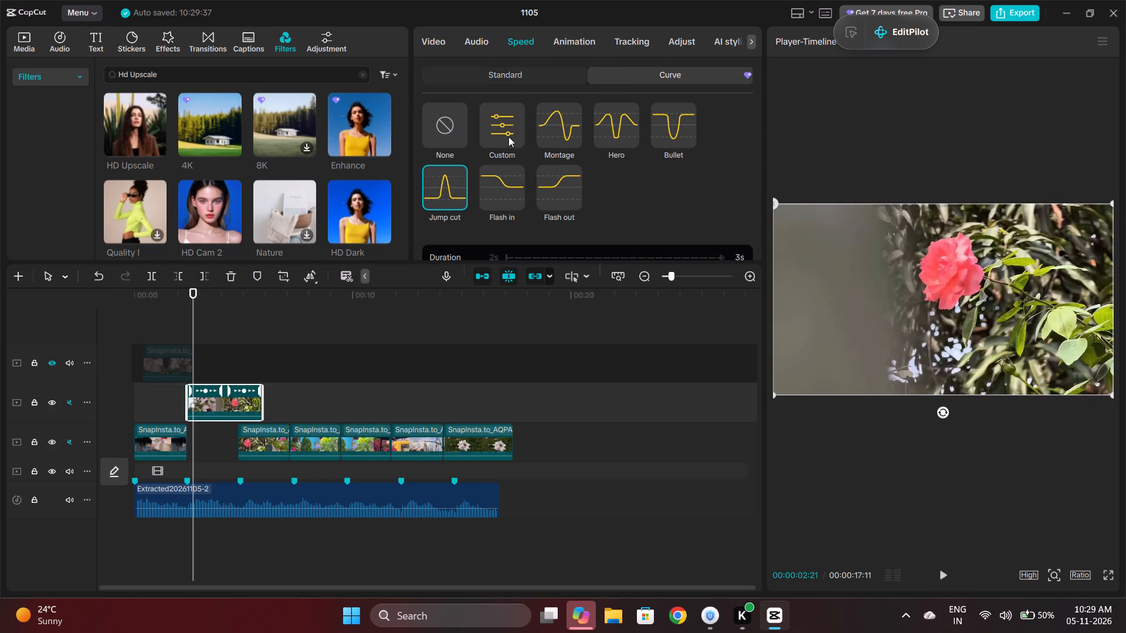
{"action": "left_click", "coordinate": [505, 143]}
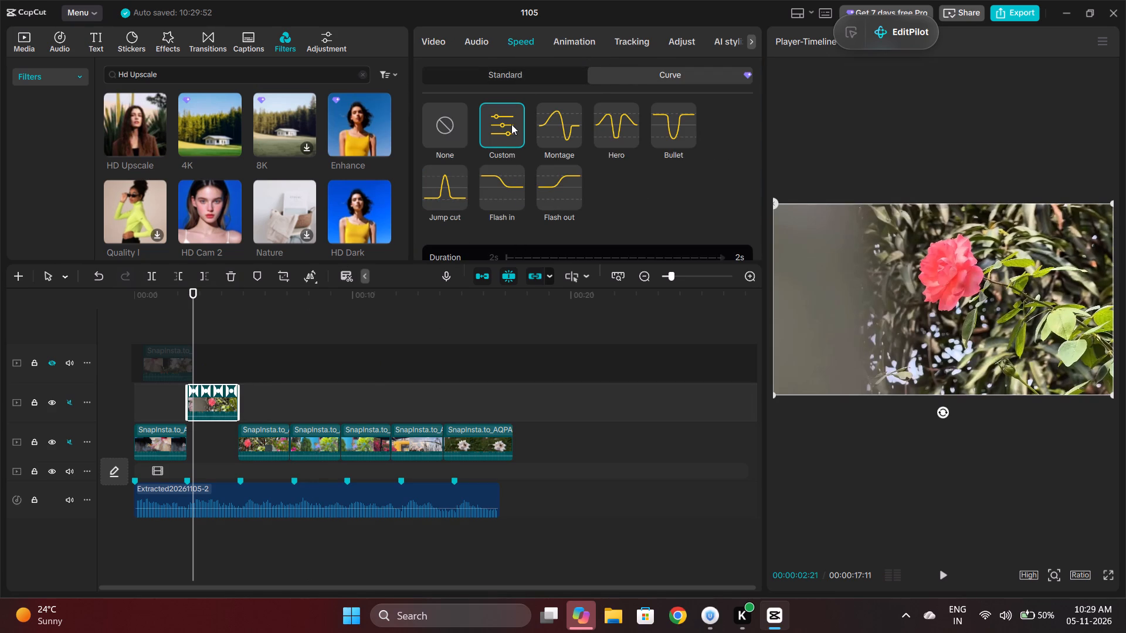
{"action": "left_click", "coordinate": [511, 124]}
{"action": "triple_click", "coordinate": [511, 124]}
{"action": "left_click", "coordinate": [511, 124]}
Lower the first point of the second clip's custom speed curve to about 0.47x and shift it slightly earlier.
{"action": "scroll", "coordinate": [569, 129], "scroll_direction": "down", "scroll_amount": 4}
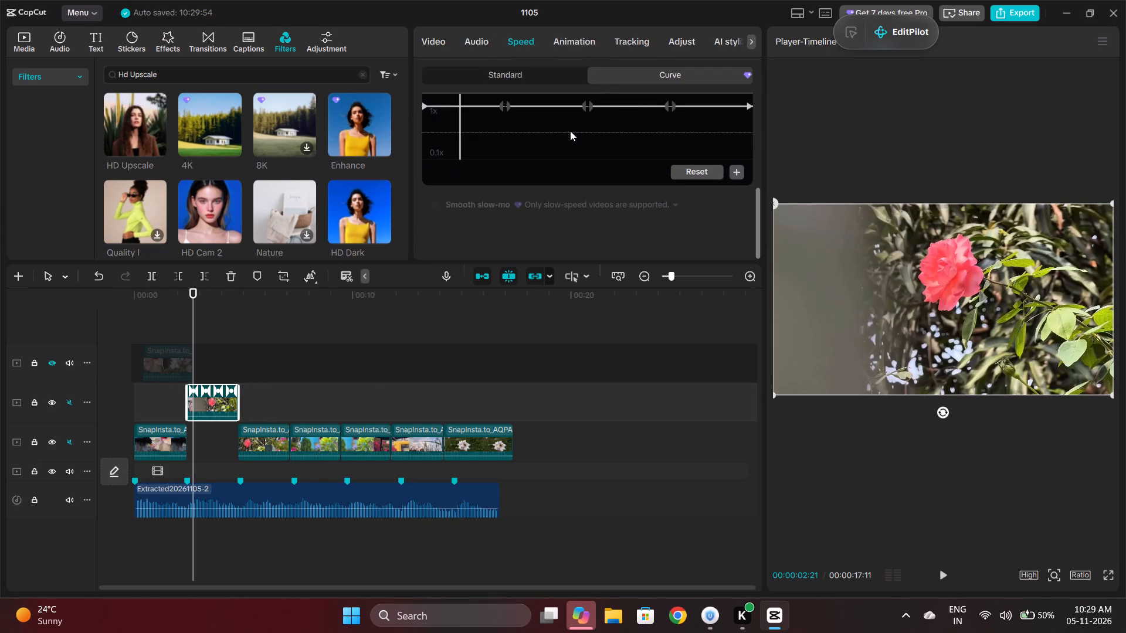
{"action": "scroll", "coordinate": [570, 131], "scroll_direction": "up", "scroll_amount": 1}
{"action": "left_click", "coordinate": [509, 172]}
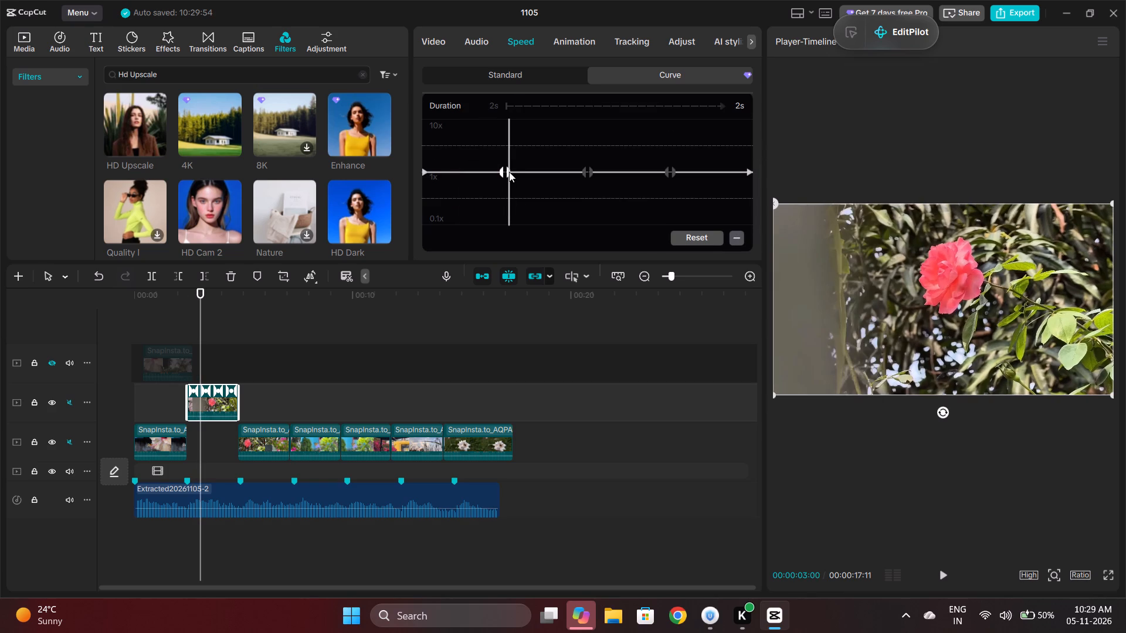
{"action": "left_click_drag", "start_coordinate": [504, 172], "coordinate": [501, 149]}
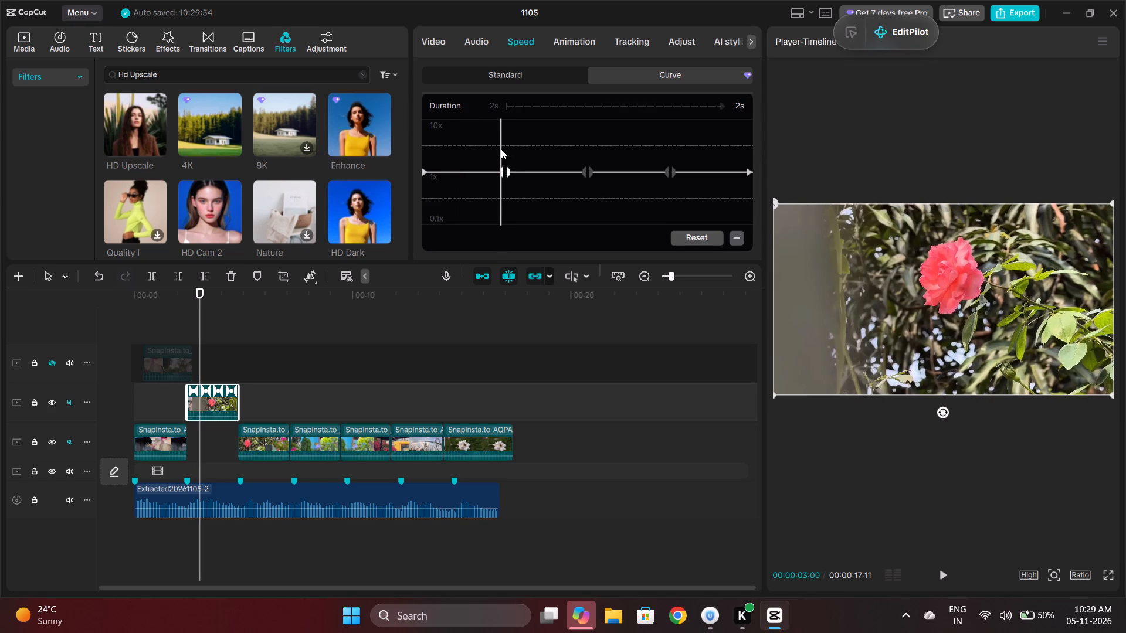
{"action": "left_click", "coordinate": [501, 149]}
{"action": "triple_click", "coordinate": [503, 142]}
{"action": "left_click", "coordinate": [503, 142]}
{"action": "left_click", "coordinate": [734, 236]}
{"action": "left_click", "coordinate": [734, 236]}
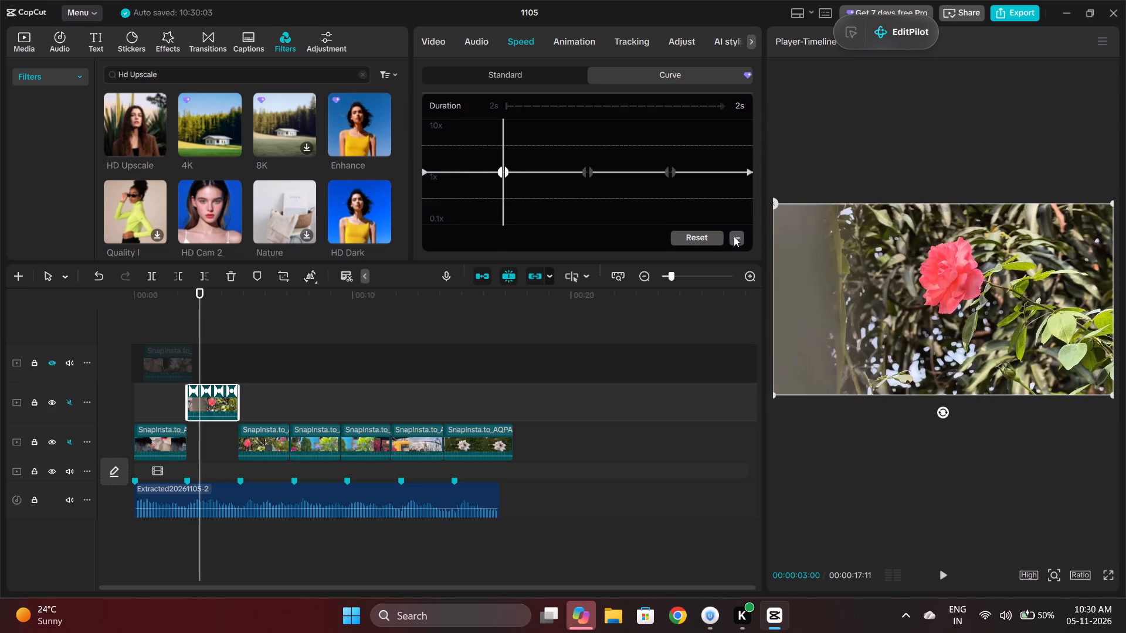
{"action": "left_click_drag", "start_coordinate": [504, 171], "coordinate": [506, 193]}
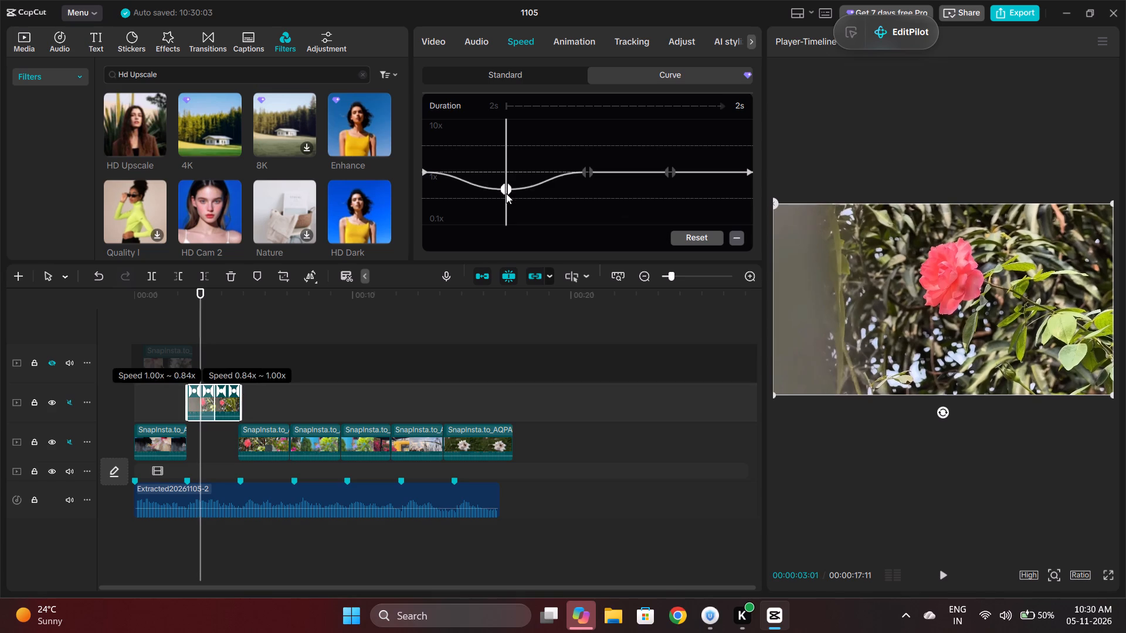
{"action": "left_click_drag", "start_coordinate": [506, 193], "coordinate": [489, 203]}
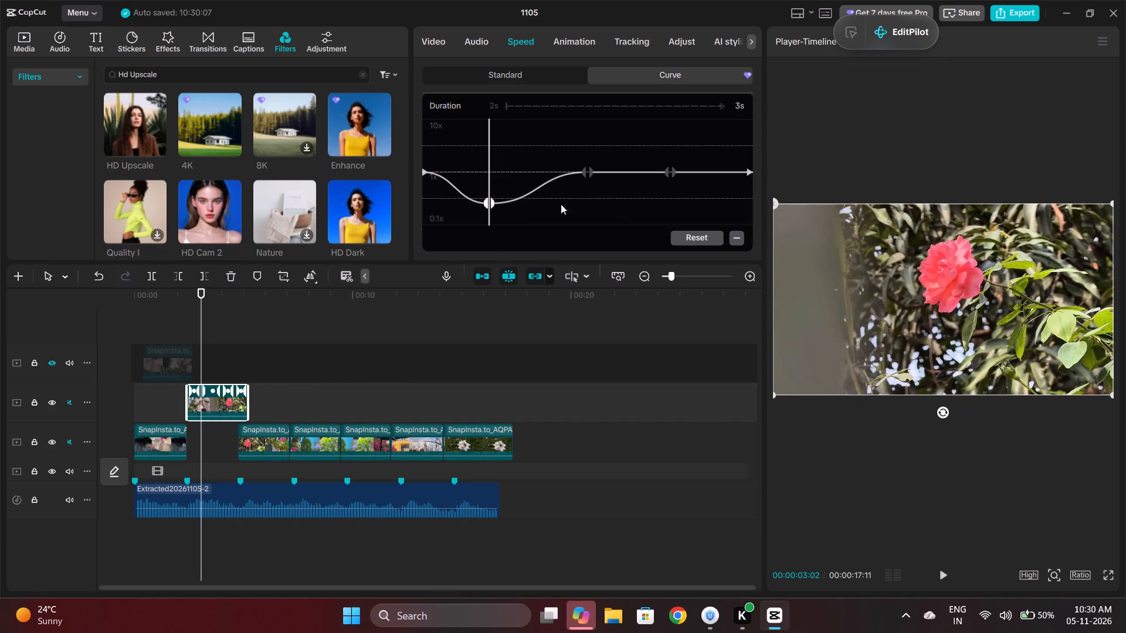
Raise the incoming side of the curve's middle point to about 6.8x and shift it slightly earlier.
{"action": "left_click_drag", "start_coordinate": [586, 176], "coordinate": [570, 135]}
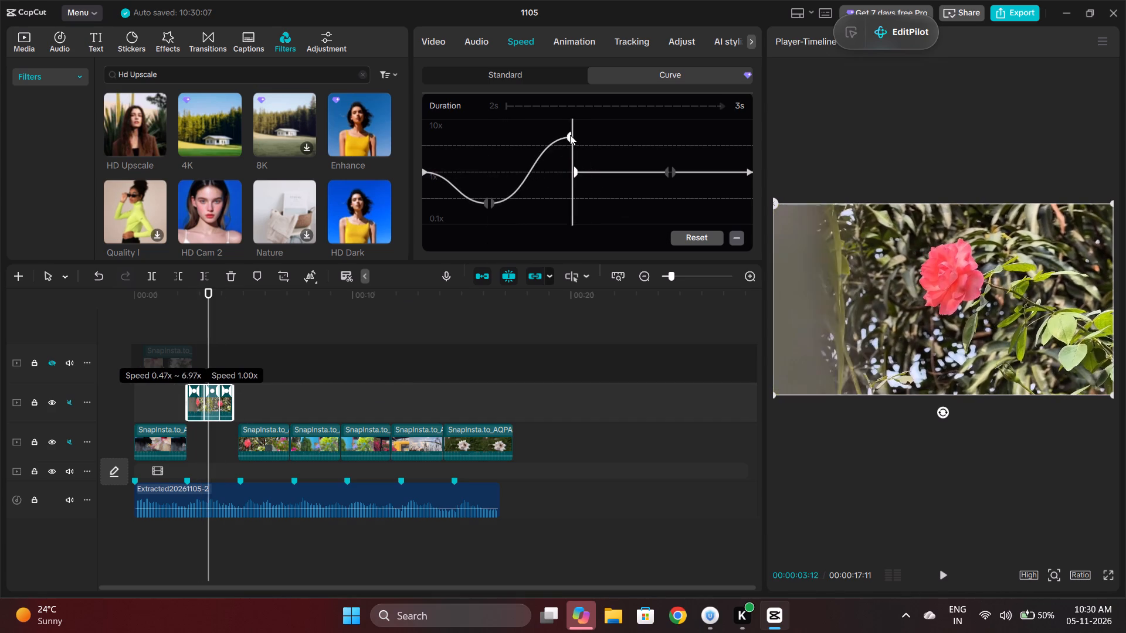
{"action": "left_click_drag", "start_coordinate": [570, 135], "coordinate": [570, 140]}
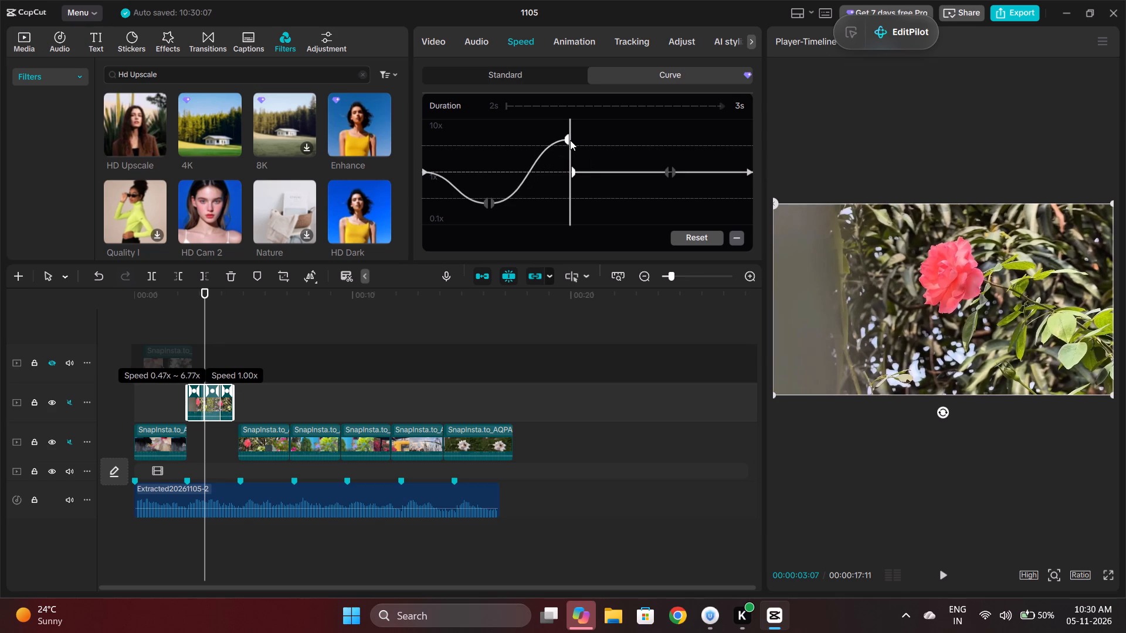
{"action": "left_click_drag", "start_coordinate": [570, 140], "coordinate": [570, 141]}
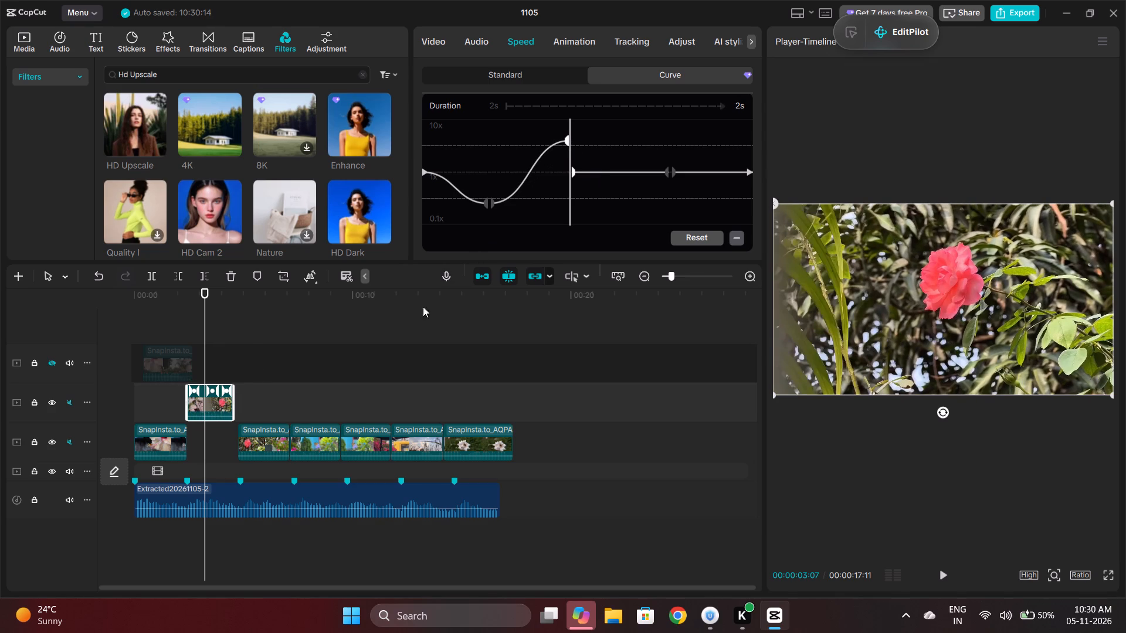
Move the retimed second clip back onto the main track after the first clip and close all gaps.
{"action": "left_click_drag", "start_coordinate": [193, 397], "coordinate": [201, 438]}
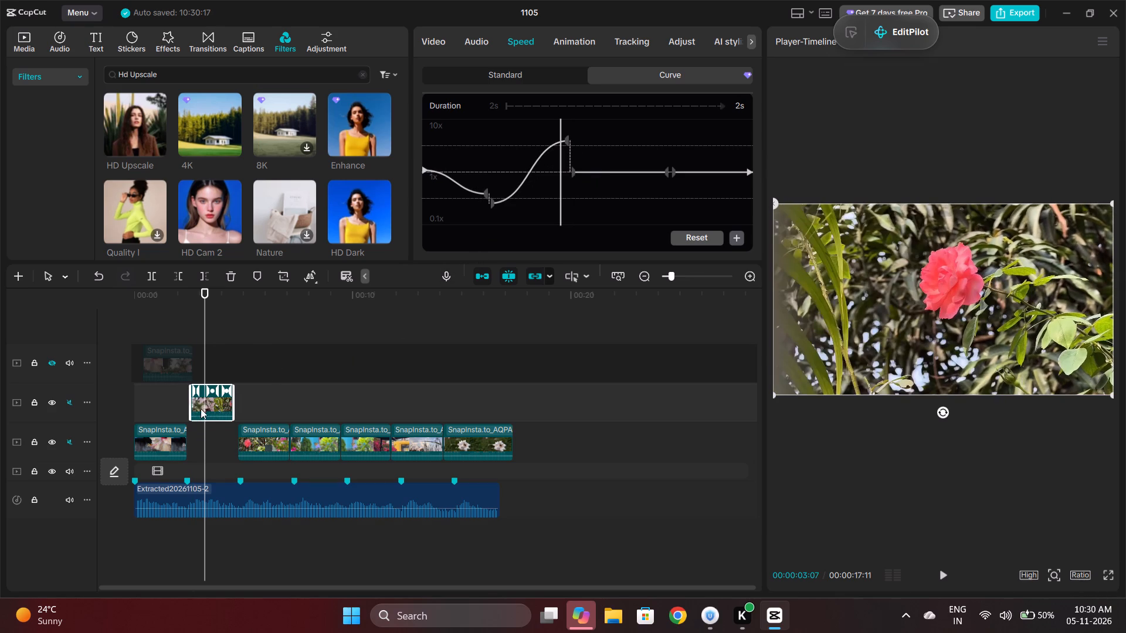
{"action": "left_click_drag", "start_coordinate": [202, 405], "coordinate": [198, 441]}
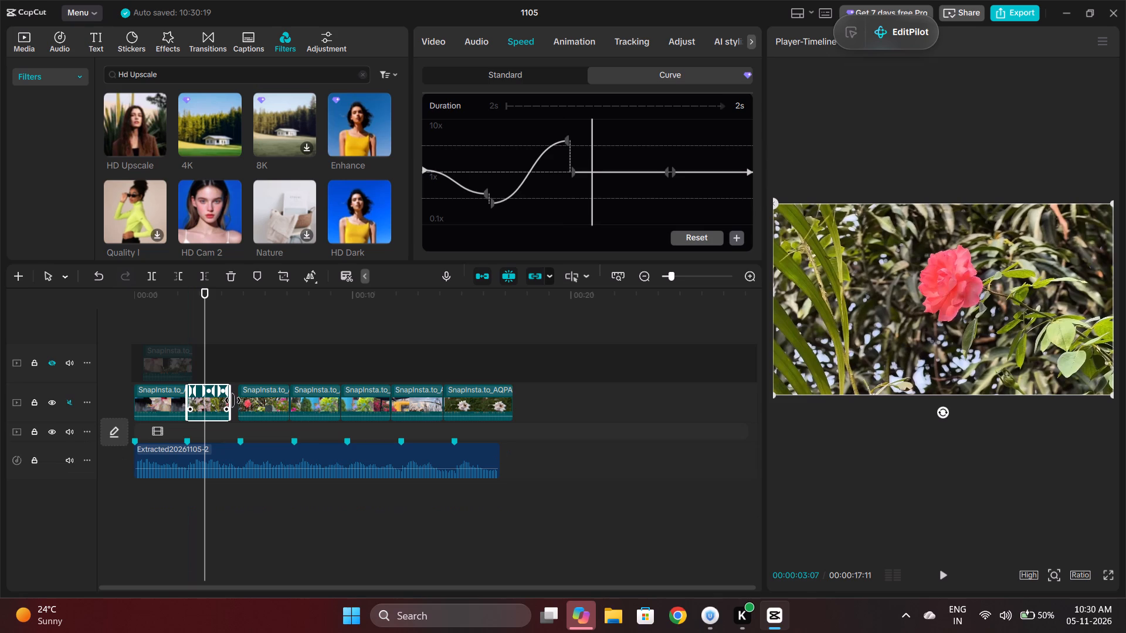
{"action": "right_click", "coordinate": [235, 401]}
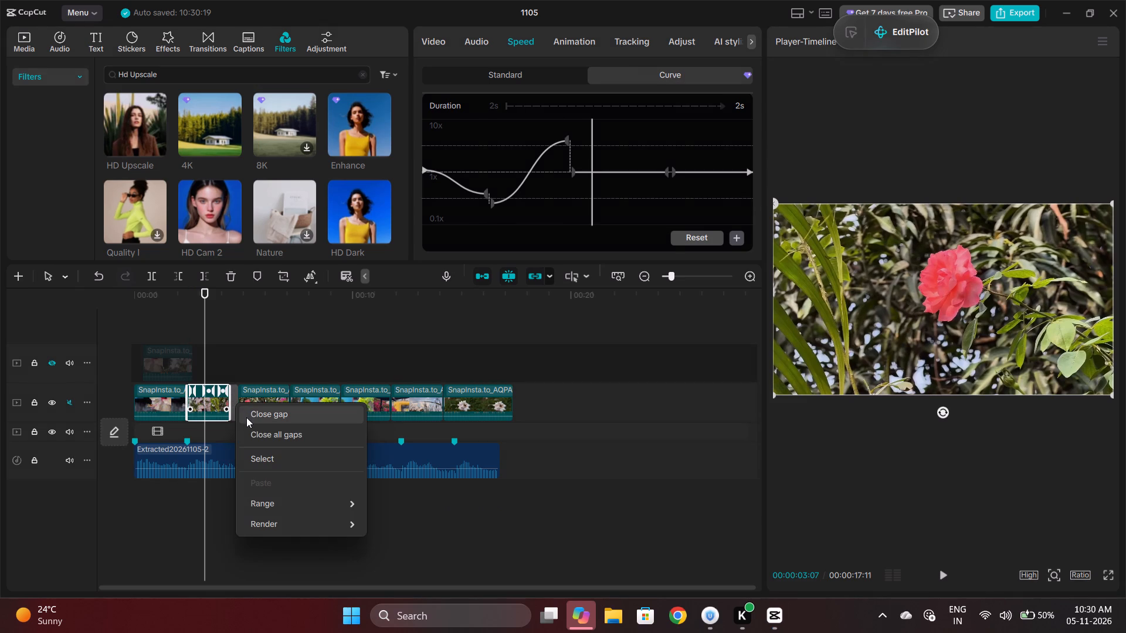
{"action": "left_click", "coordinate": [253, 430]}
Play the retimed video from the beginning, and replay it to check the second clip's speed ramp.
{"action": "left_click", "coordinate": [143, 370]}
{"action": "left_click_drag", "start_coordinate": [143, 370], "coordinate": [126, 370]}
{"action": "key", "text": "space"}
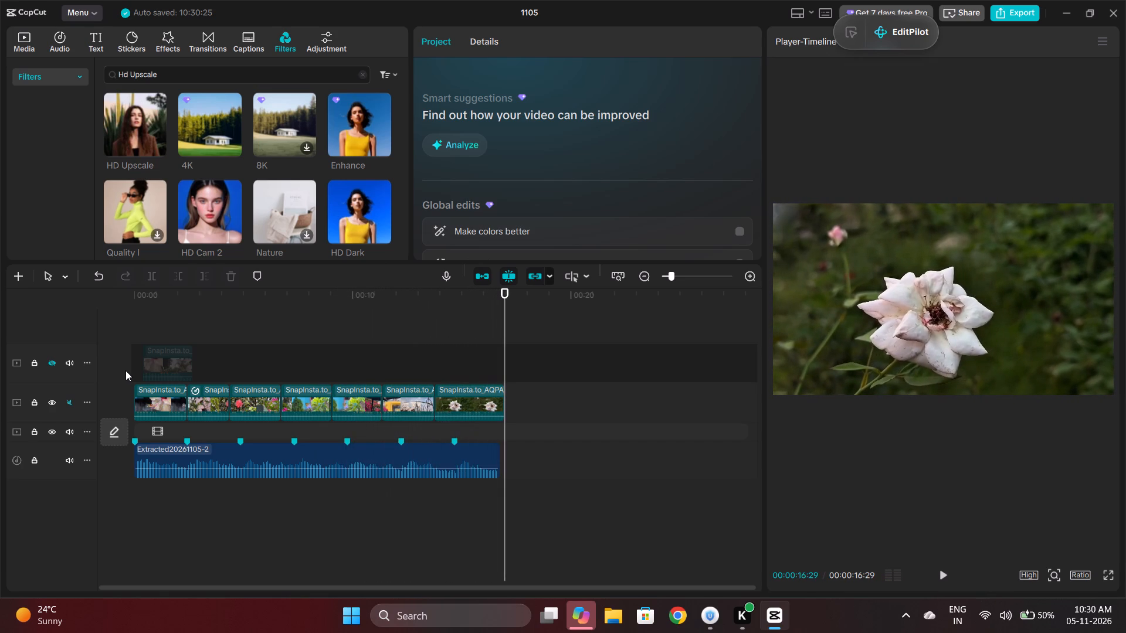
{"action": "left_click", "coordinate": [247, 346]}
{"action": "left_click_drag", "start_coordinate": [247, 346], "coordinate": [99, 360]}
{"action": "key", "text": "space"}
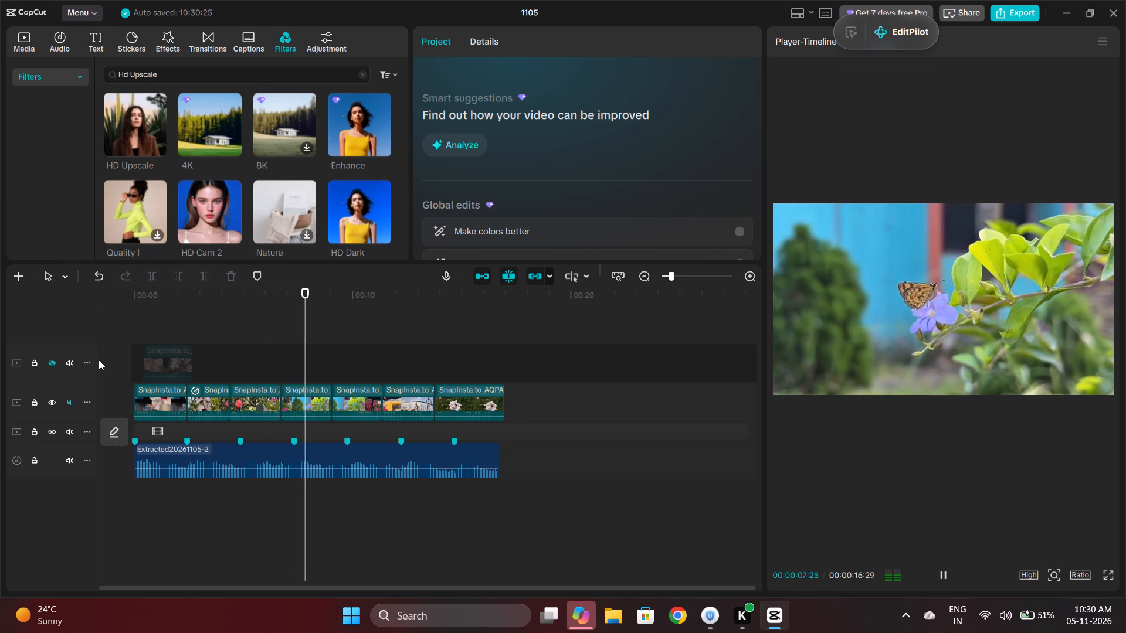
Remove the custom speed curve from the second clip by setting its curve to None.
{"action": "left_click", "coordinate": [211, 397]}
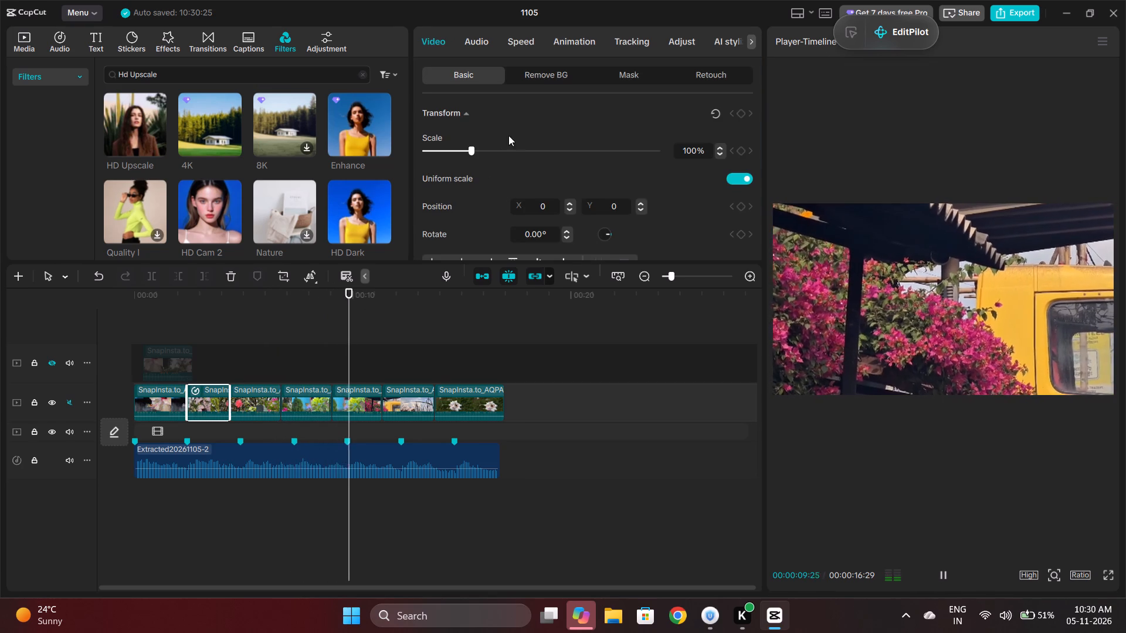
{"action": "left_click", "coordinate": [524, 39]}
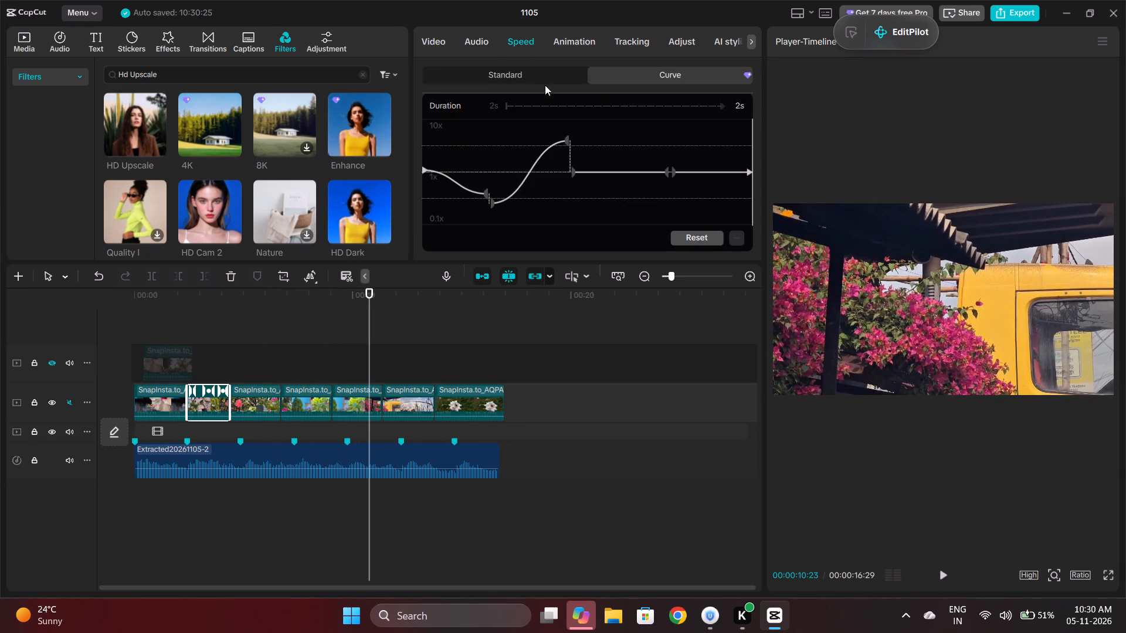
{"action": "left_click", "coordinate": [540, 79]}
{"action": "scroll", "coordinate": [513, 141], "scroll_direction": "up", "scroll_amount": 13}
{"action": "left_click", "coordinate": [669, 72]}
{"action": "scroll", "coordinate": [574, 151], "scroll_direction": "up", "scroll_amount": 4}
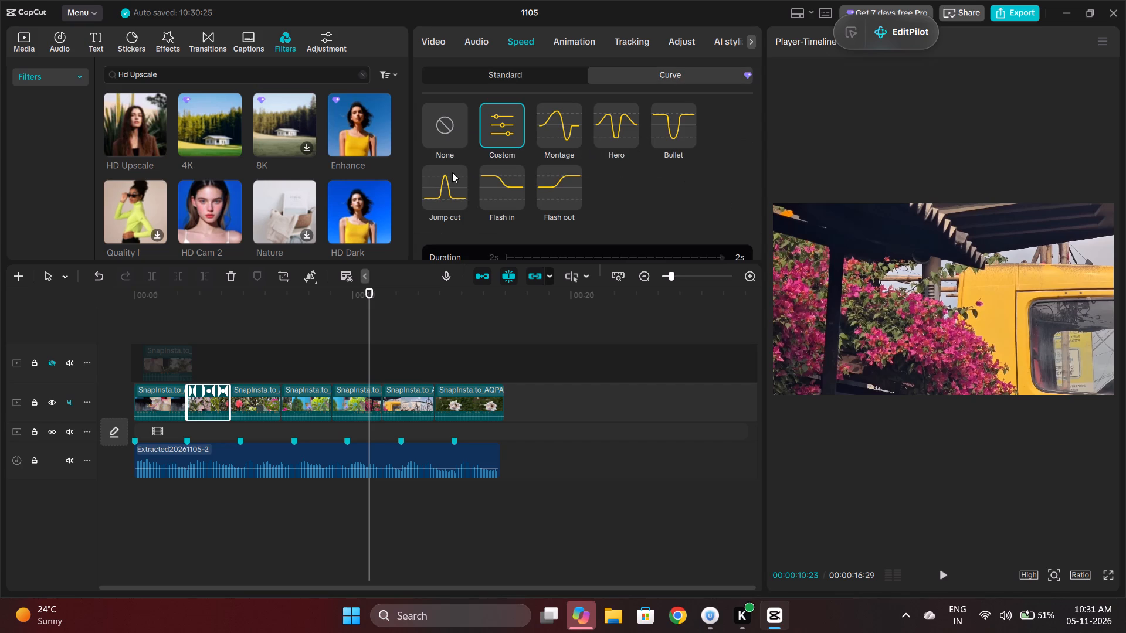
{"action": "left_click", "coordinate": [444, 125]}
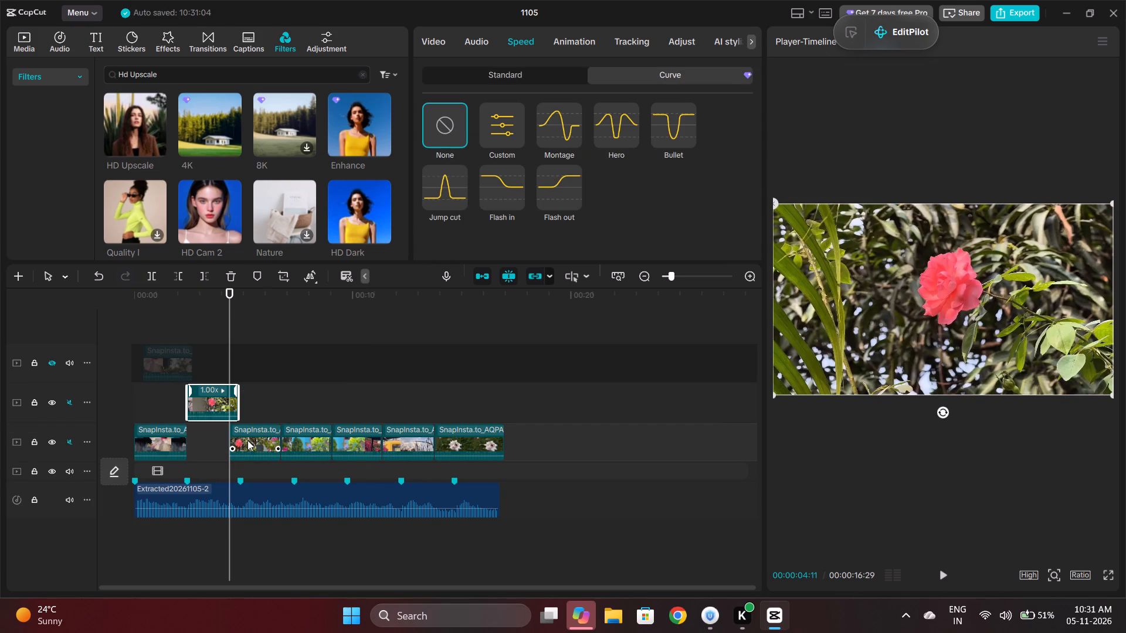
Undo all the speed-curve trials and related edits on the second clip, keeping the stacked filters deleted.
{"action": "key", "text": "ctrl+z"}
{"action": "key", "text": "ctrl+z"}
{"action": "key", "text": "ctrl+z"}
{"action": "key", "text": "ctrl+z"}
{"action": "key", "text": "ctrl+z"}
{"action": "key", "text": "ctrl+z"}
{"action": "key", "text": "ctrl+z"}
{"action": "key", "text": "ctrl+z"}
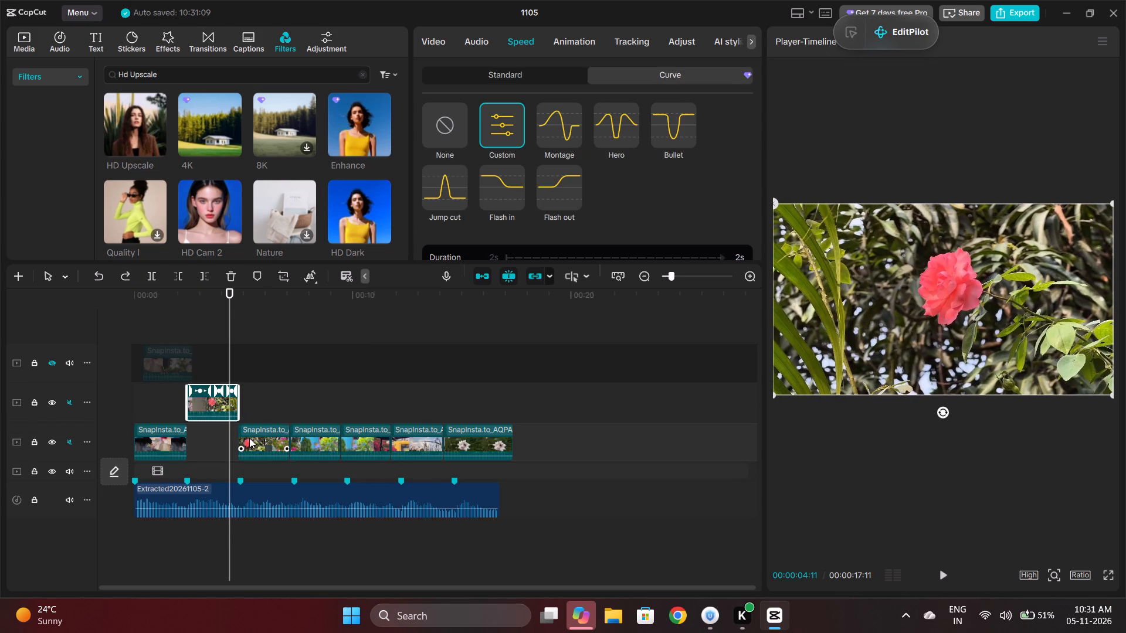
{"action": "key", "text": "ctrl+z"}
{"action": "key", "text": "ctrl+z"}
{"action": "key", "text": "ctrl+z"}
{"action": "key", "text": "ctrl+z"}
{"action": "key", "text": "ctrl+z"}
{"action": "key", "text": "ctrl+z"}
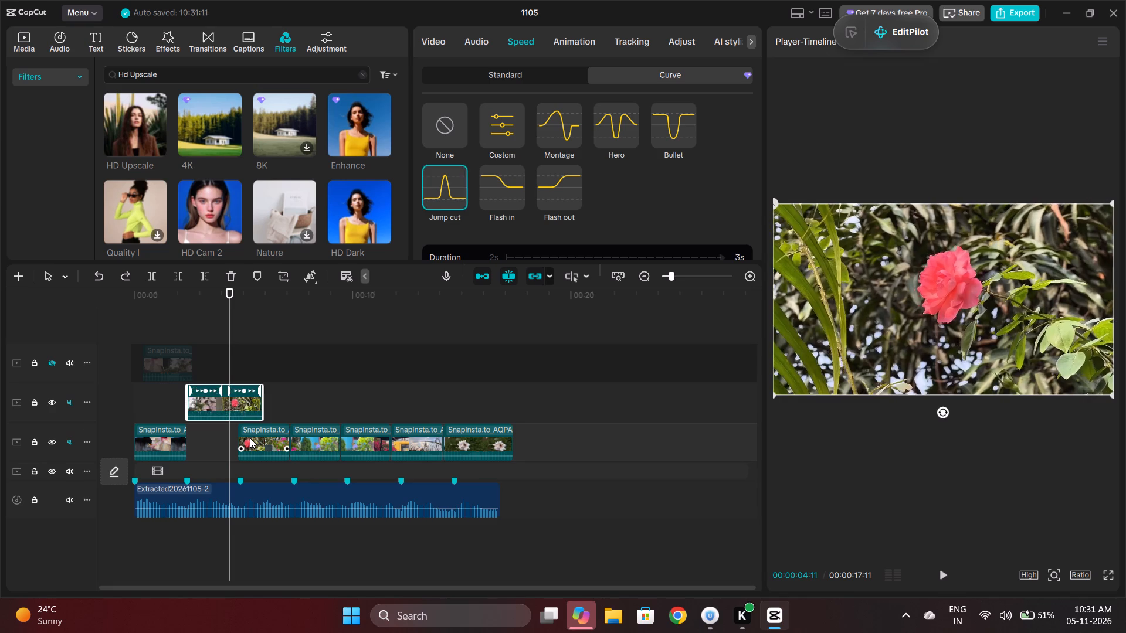
{"action": "key", "text": "ctrl+z"}
{"action": "key", "text": "ctrl+z"}
{"action": "key", "text": "ctrl+z"}
{"action": "key", "text": "ctrl+z"}
{"action": "key", "text": "ctrl+z"}
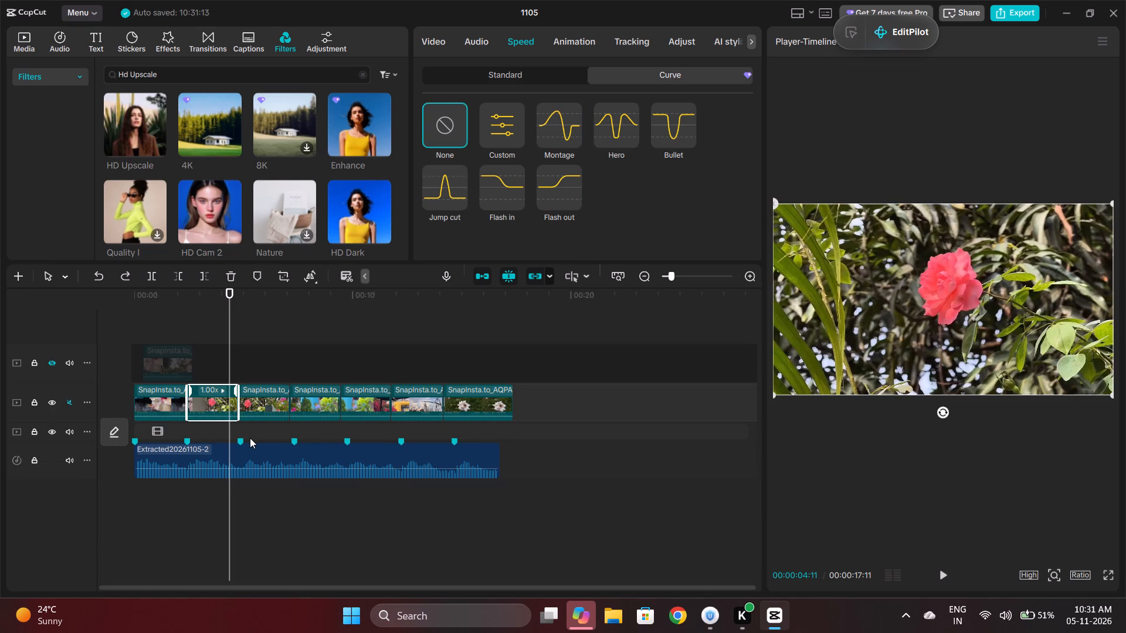
{"action": "key", "text": "ctrl+z"}
{"action": "key", "text": "ctrl+shift+z"}
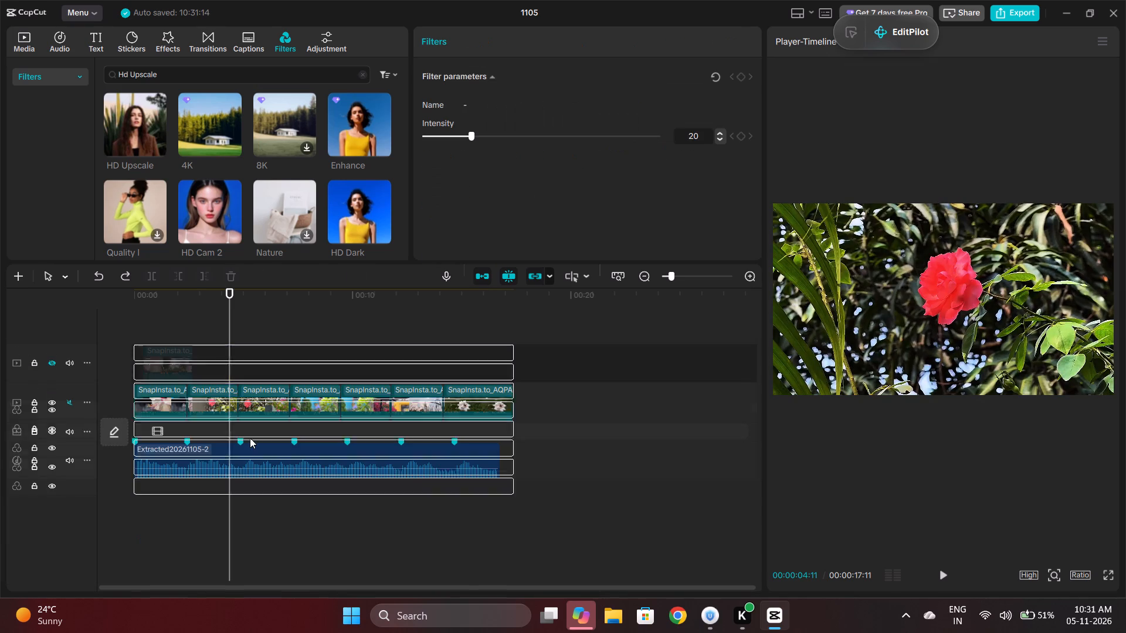
Play the video from the beginning to review the clip sequence with its original speeds.
{"action": "left_click", "coordinate": [222, 344]}
{"action": "left_click_drag", "start_coordinate": [222, 344], "coordinate": [128, 375]}
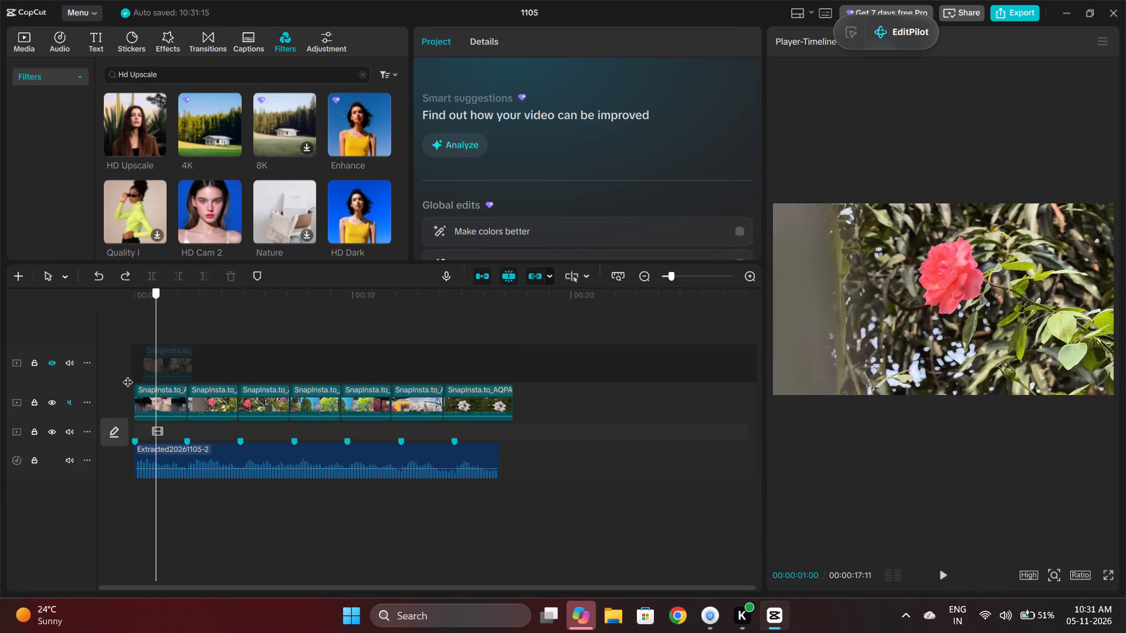
{"action": "left_click_drag", "start_coordinate": [128, 375], "coordinate": [92, 380]}
{"action": "key", "text": "space"}
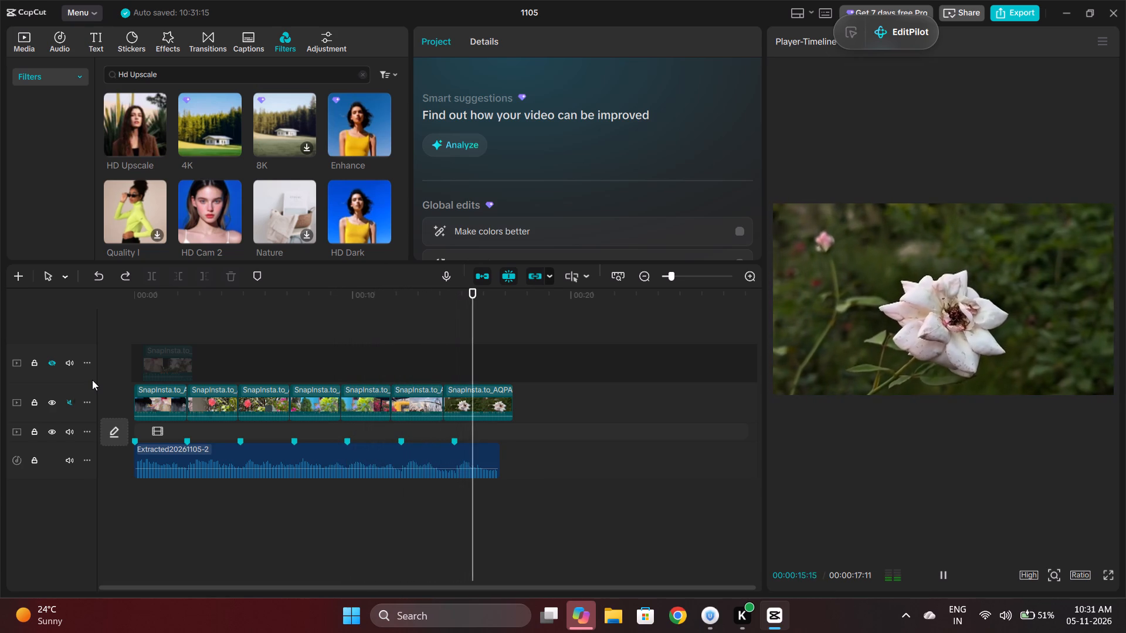
Move the white flower clip from the end of the main track up to the hidden top track.
{"action": "left_click_drag", "start_coordinate": [457, 401], "coordinate": [202, 391]}
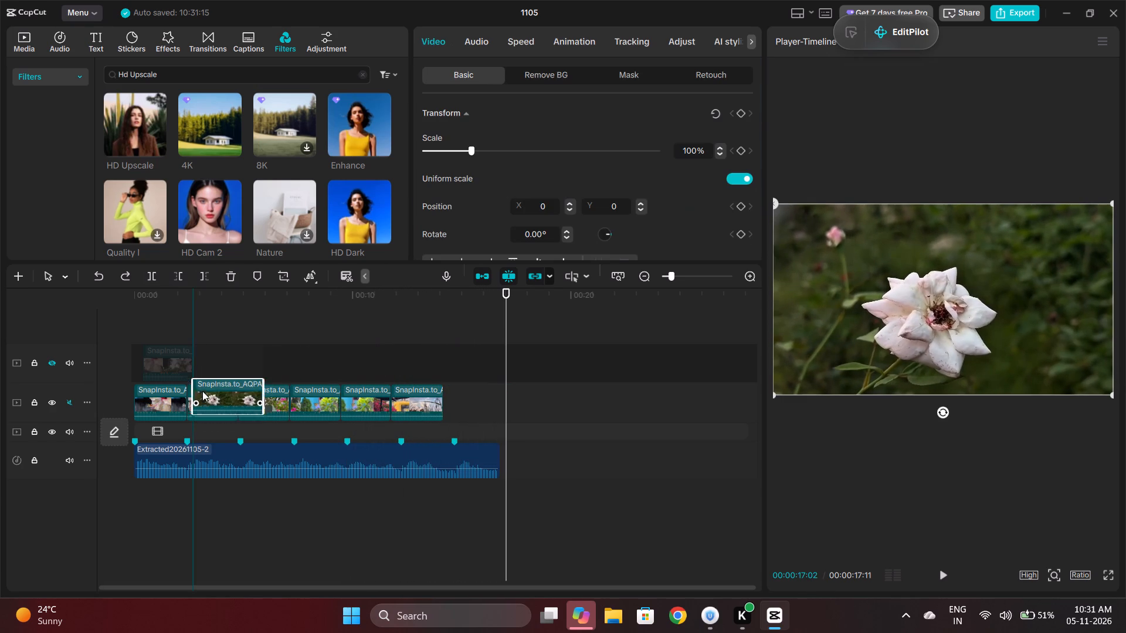
{"action": "left_click_drag", "start_coordinate": [202, 391], "coordinate": [203, 366]}
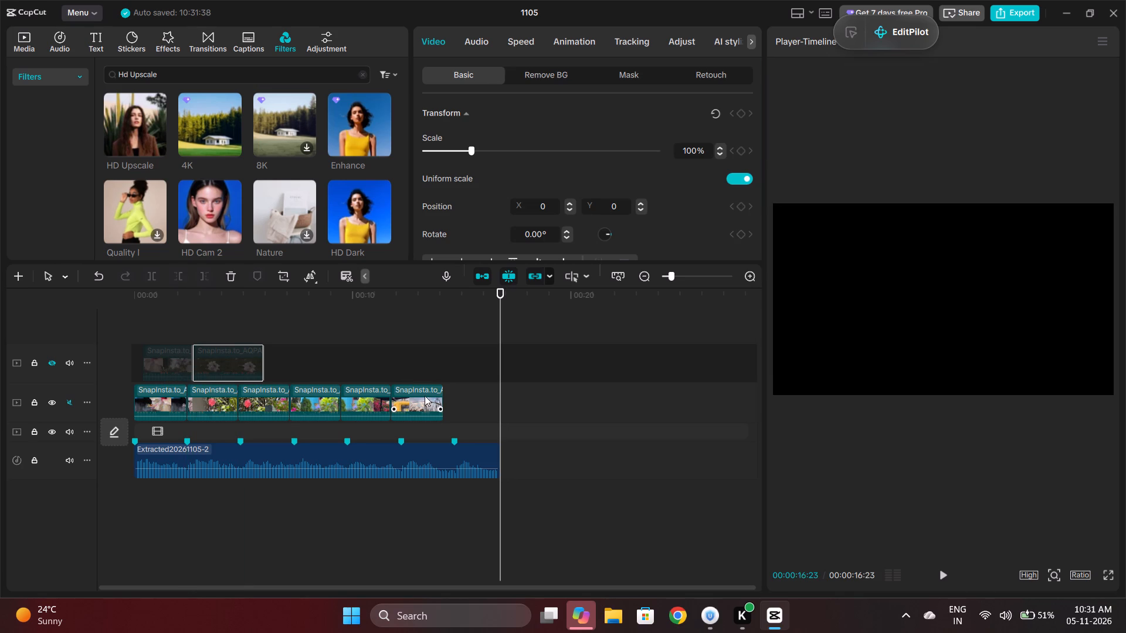
Shift the clips after the first one later in the timeline, placing the original second clip on a track above, to make room.
{"action": "left_click_drag", "start_coordinate": [425, 396], "coordinate": [535, 393]}
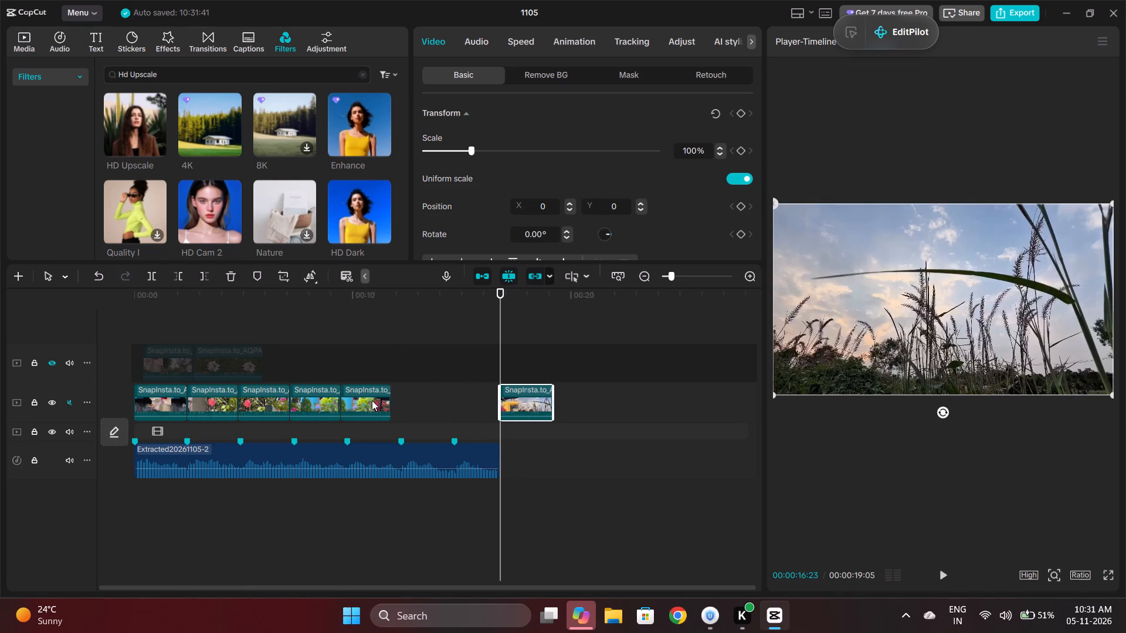
{"action": "left_click_drag", "start_coordinate": [359, 400], "coordinate": [458, 400]}
{"action": "left_click_drag", "start_coordinate": [324, 404], "coordinate": [404, 406]}
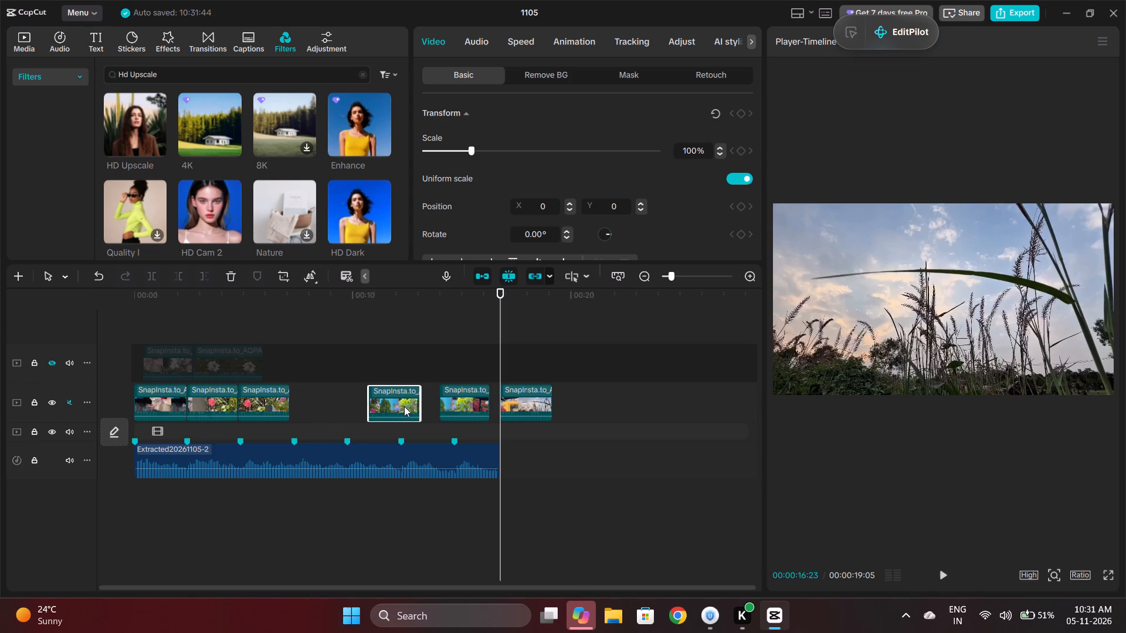
{"action": "left_click_drag", "start_coordinate": [404, 406], "coordinate": [412, 408]}
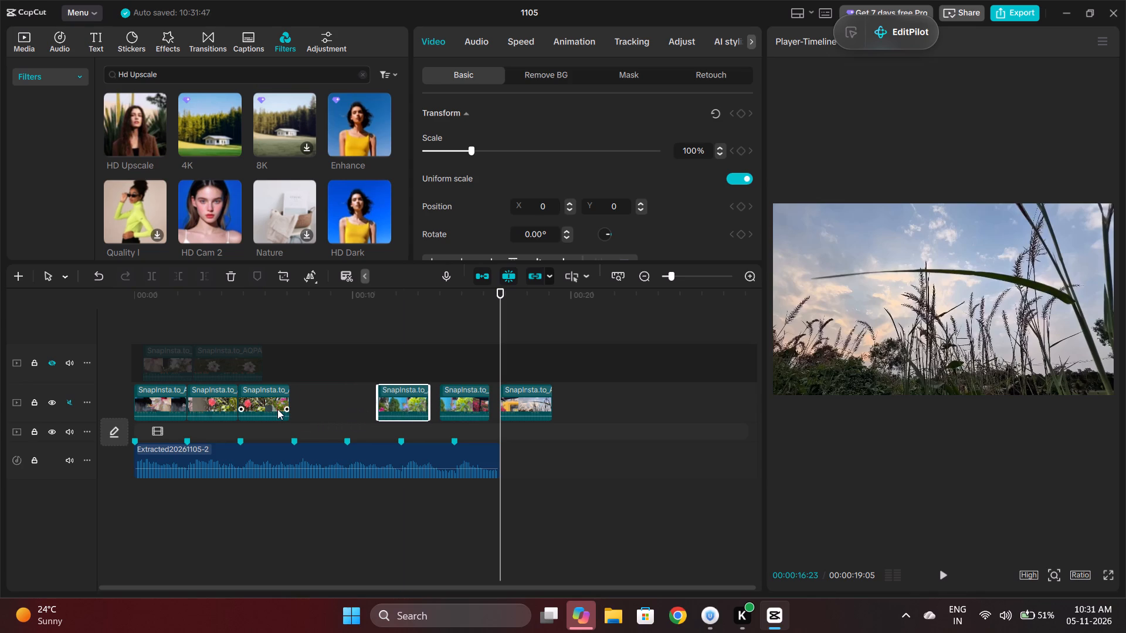
{"action": "left_click_drag", "start_coordinate": [277, 409], "coordinate": [358, 409]}
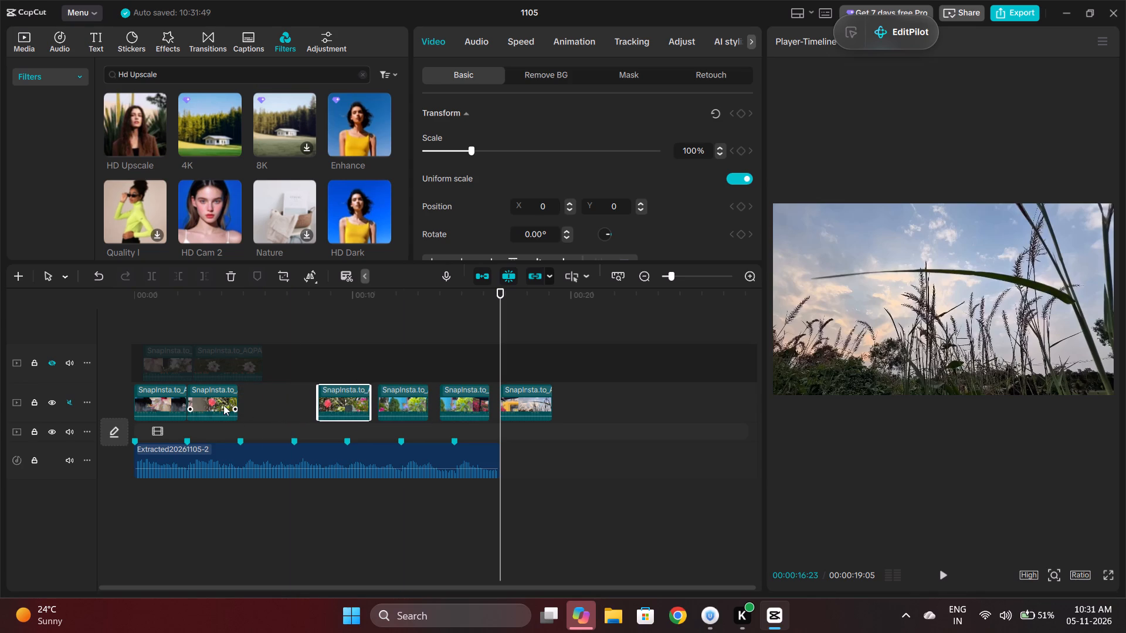
{"action": "left_click_drag", "start_coordinate": [223, 405], "coordinate": [357, 380]}
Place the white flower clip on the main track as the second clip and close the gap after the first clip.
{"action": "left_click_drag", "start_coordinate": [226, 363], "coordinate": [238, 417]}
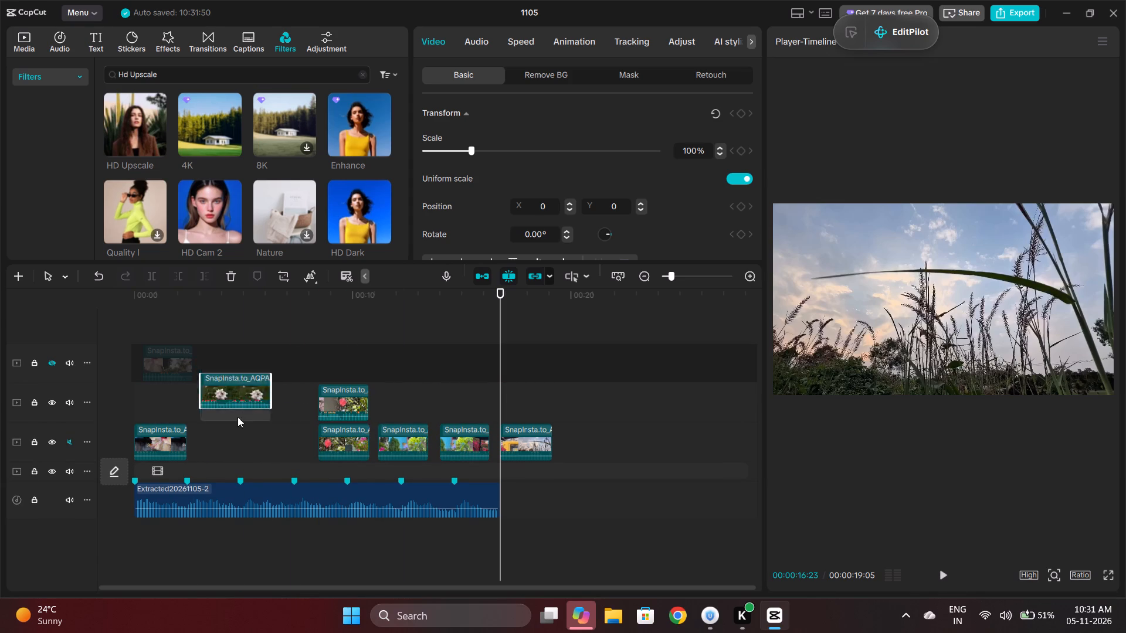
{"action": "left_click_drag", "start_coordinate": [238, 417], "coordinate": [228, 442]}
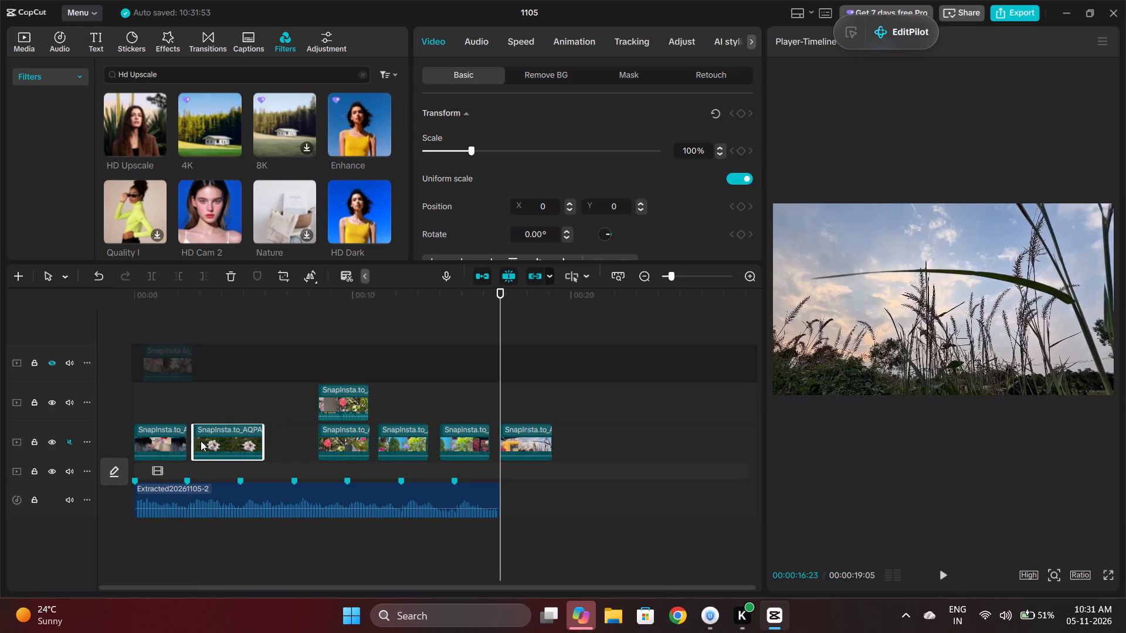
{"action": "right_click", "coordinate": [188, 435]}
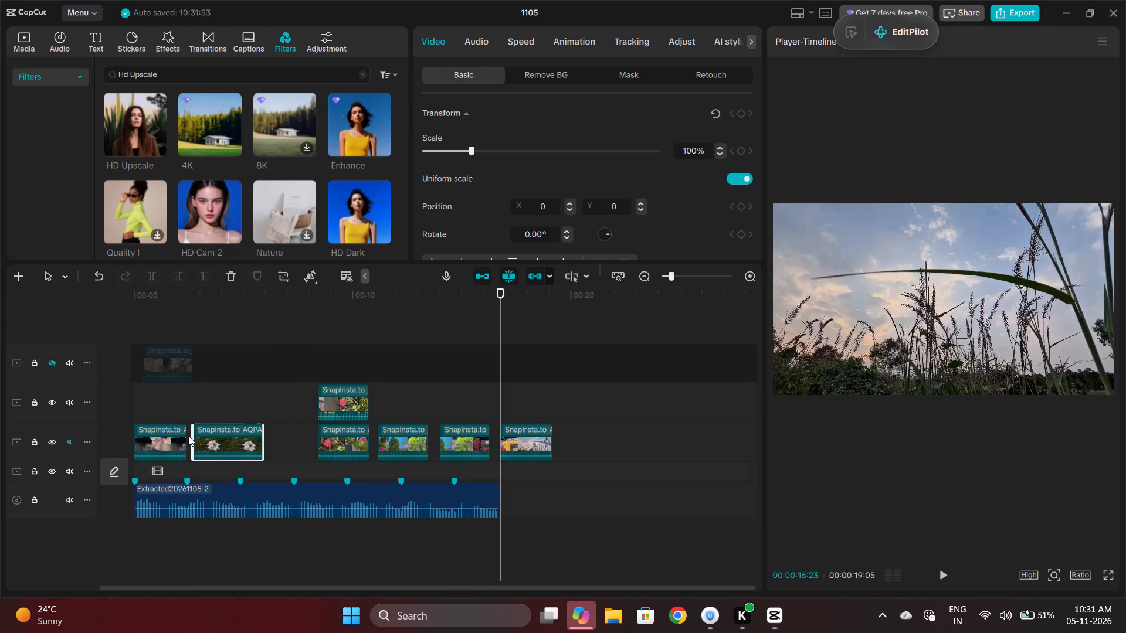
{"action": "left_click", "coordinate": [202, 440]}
Return the original second clip to the main track after the white flower clip and close all gaps between clips.
{"action": "left_click_drag", "start_coordinate": [350, 397], "coordinate": [300, 431]}
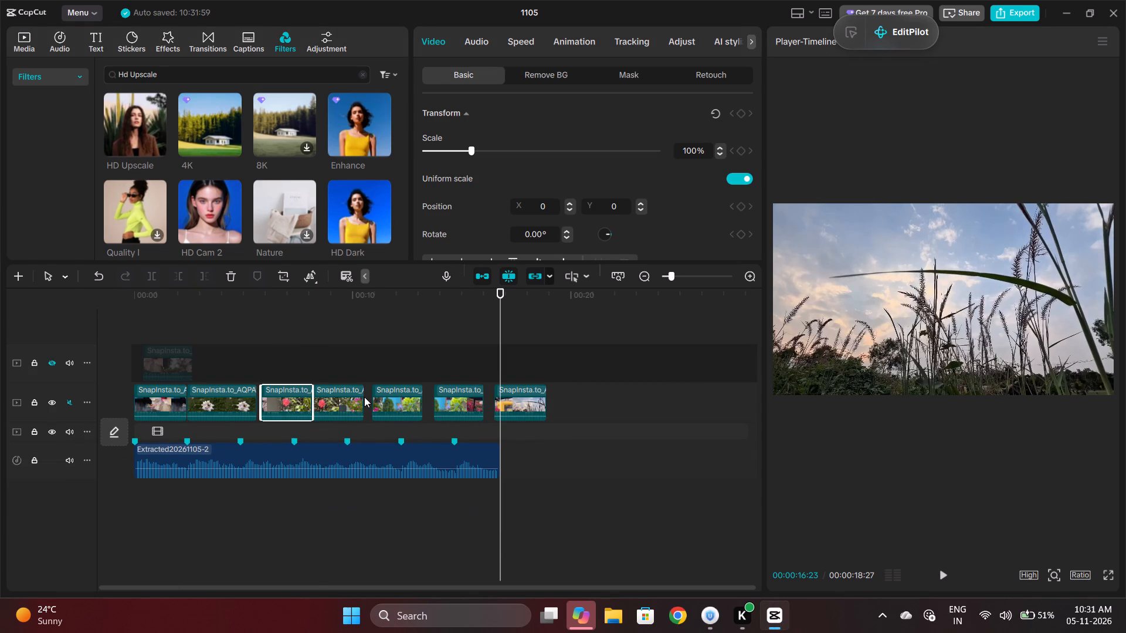
{"action": "right_click", "coordinate": [364, 403]}
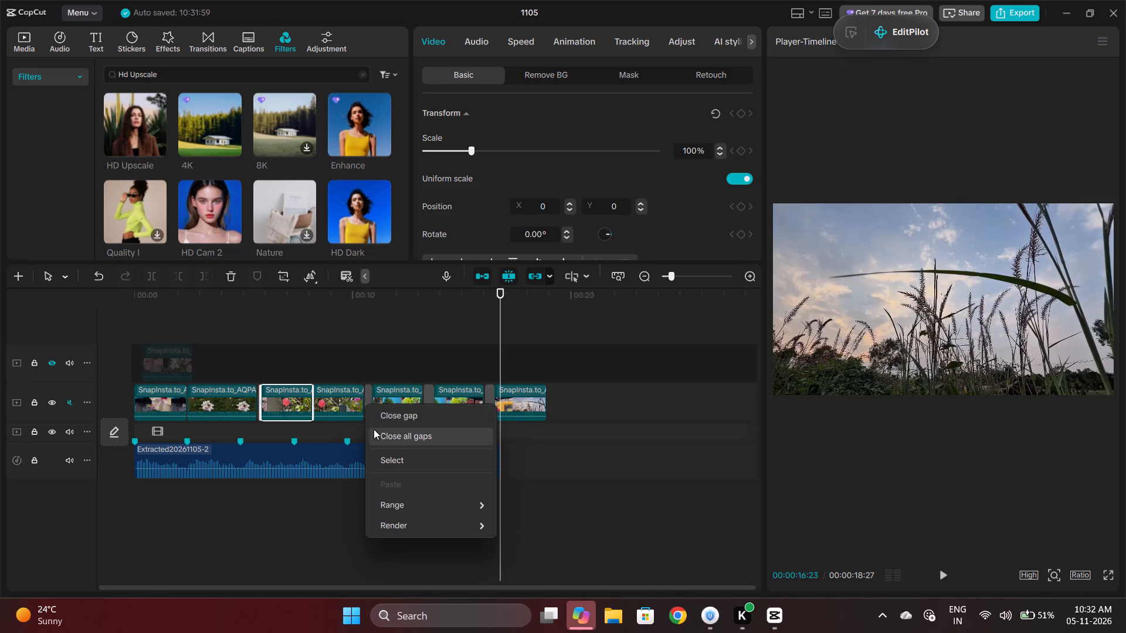
{"action": "left_click", "coordinate": [375, 431]}
Play the reordered sequence from the beginning, skipping ahead to review the last clip.
{"action": "left_click", "coordinate": [253, 365]}
{"action": "left_click_drag", "start_coordinate": [253, 365], "coordinate": [121, 407]}
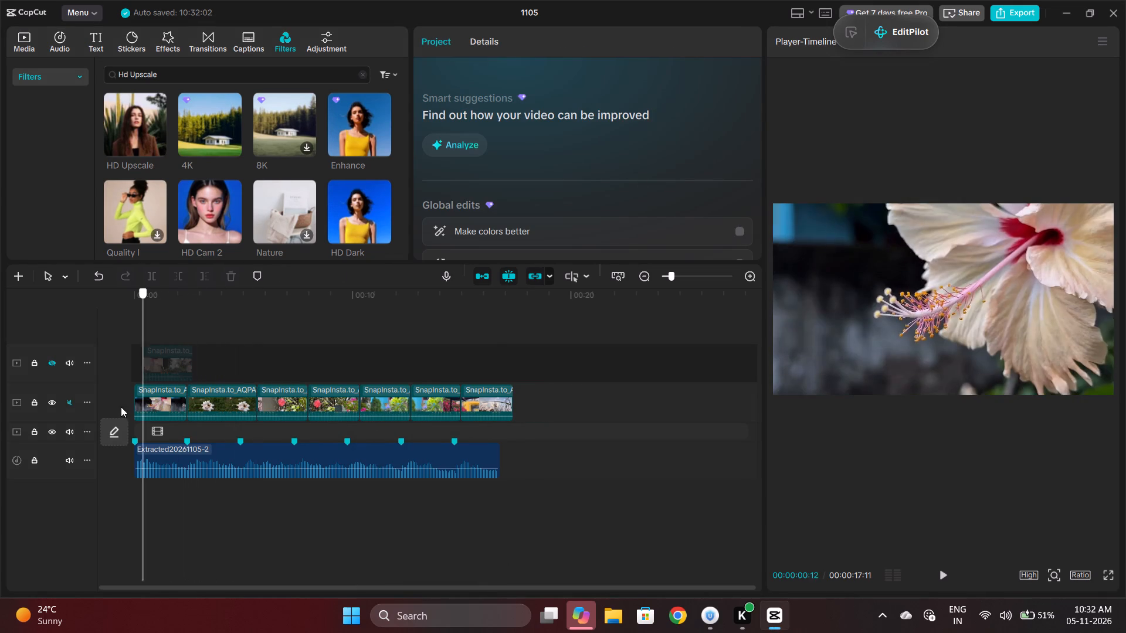
{"action": "left_click_drag", "start_coordinate": [121, 407], "coordinate": [104, 410]}
{"action": "key", "text": "space"}
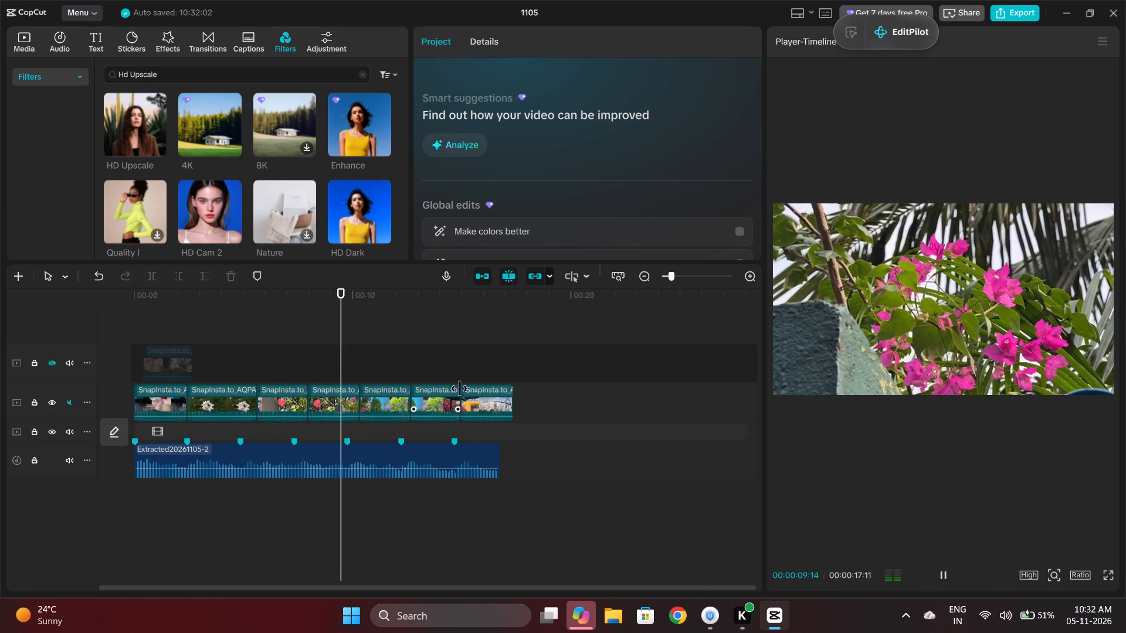
{"action": "left_click", "coordinate": [468, 367]}
{"action": "key", "text": "space"}
{"action": "key", "text": "space"}
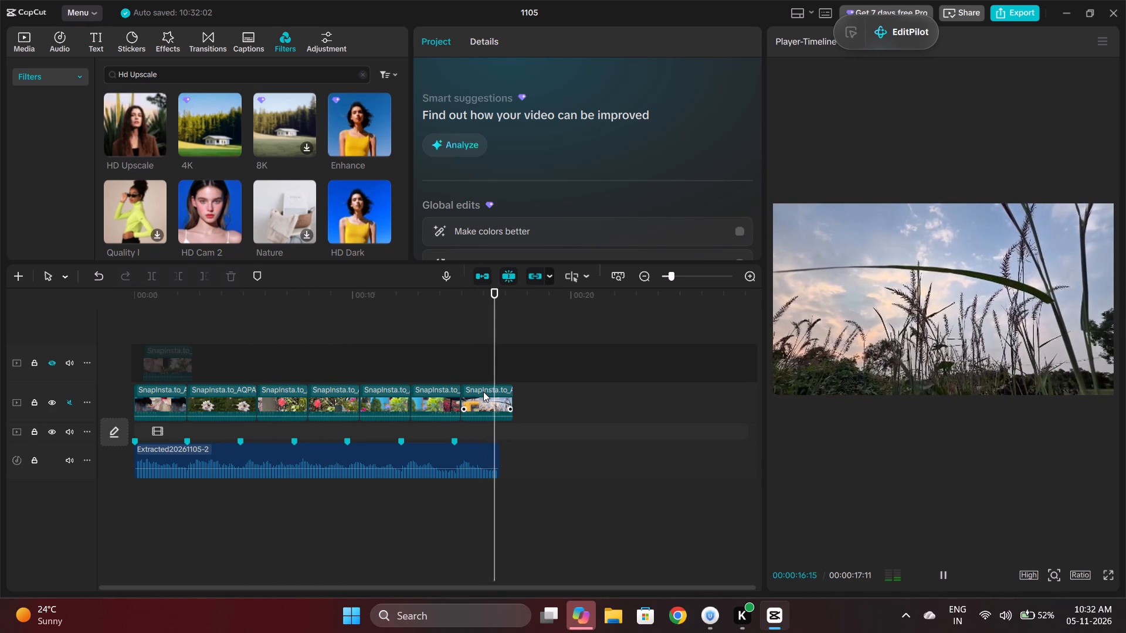
Swap the second and last main-track clips so the grass-and-sky clip is second and the white flower last, closing all gaps.
{"action": "left_click_drag", "start_coordinate": [483, 392], "coordinate": [192, 359]}
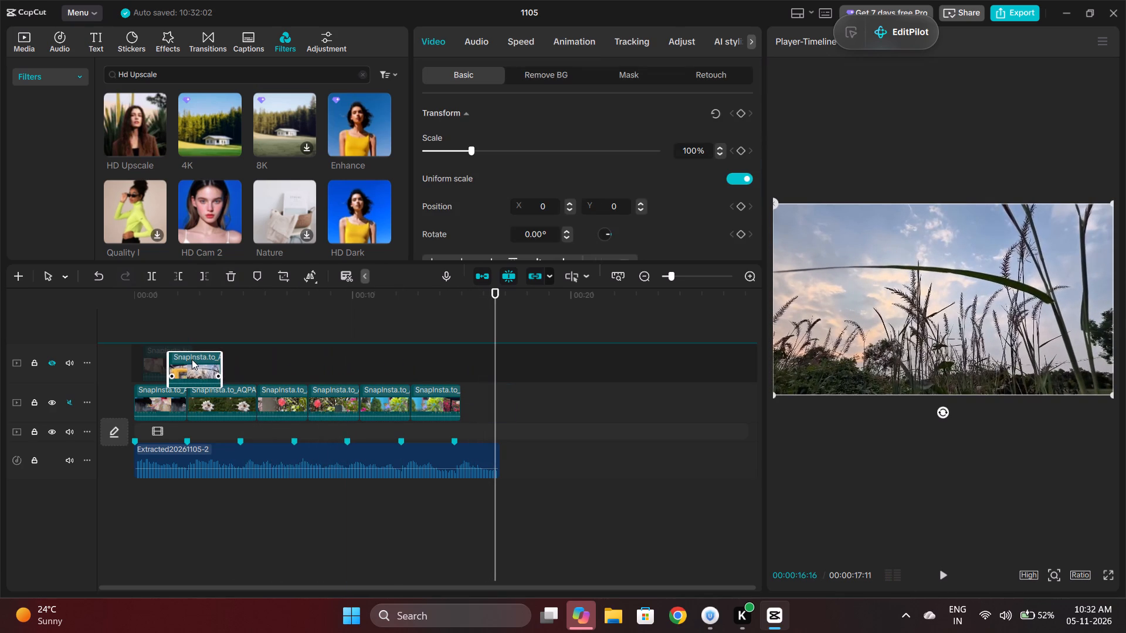
{"action": "left_click_drag", "start_coordinate": [192, 359], "coordinate": [209, 357]}
{"action": "left_click_drag", "start_coordinate": [224, 437], "coordinate": [437, 395]}
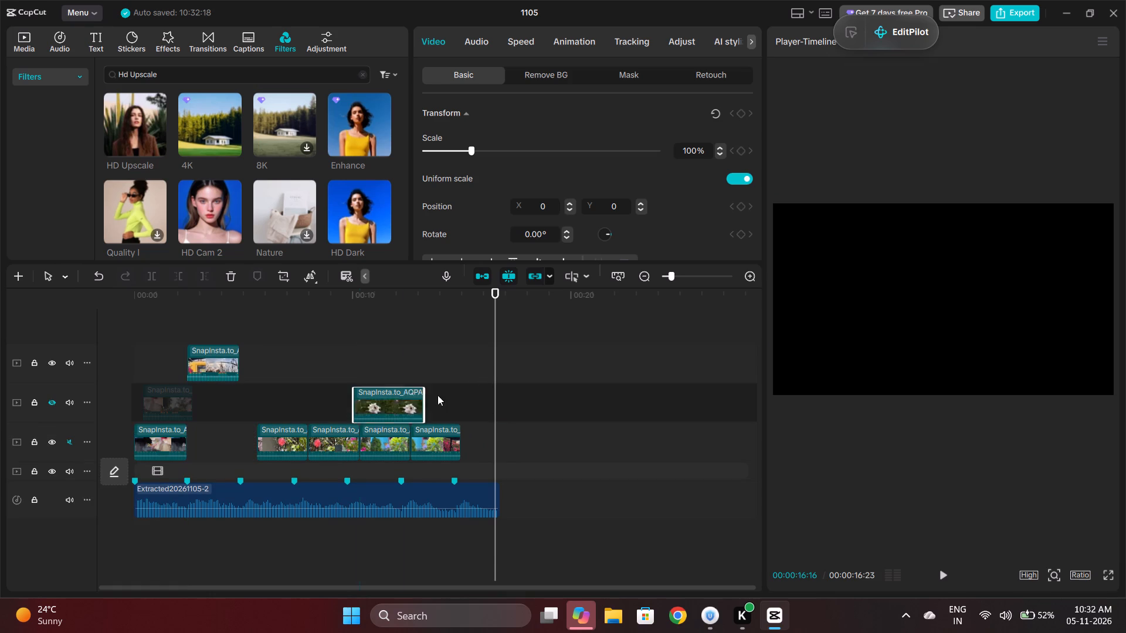
{"action": "left_click_drag", "start_coordinate": [437, 395], "coordinate": [519, 407]}
{"action": "left_click_drag", "start_coordinate": [209, 356], "coordinate": [233, 432]}
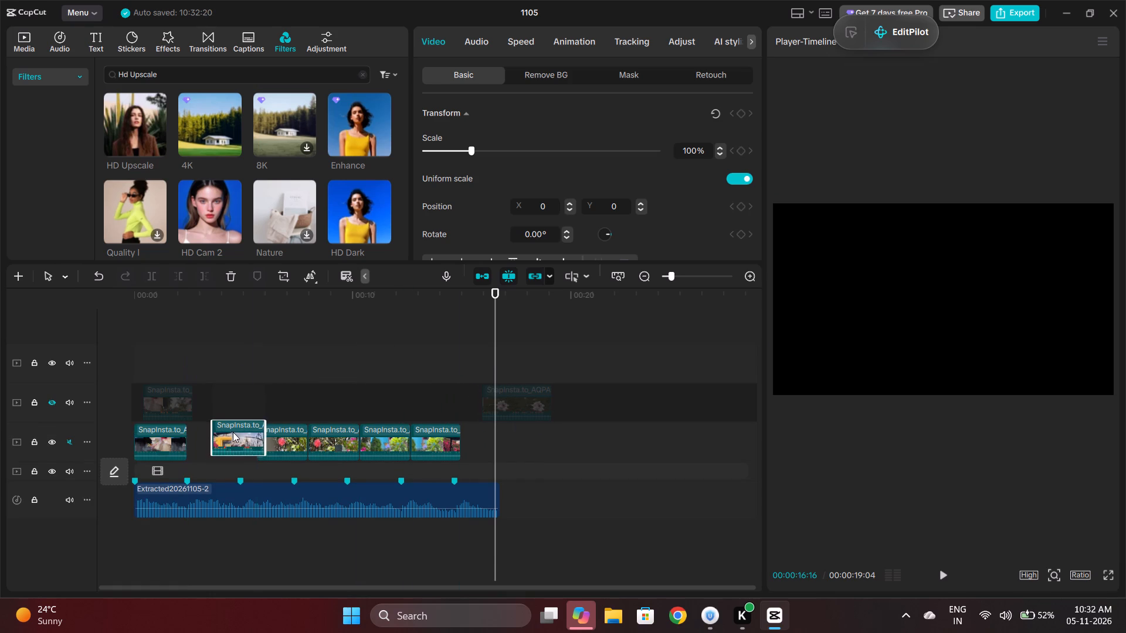
{"action": "left_click_drag", "start_coordinate": [233, 432], "coordinate": [212, 433]}
{"action": "left_click_drag", "start_coordinate": [515, 357], "coordinate": [508, 404]}
{"action": "right_click", "coordinate": [253, 404]}
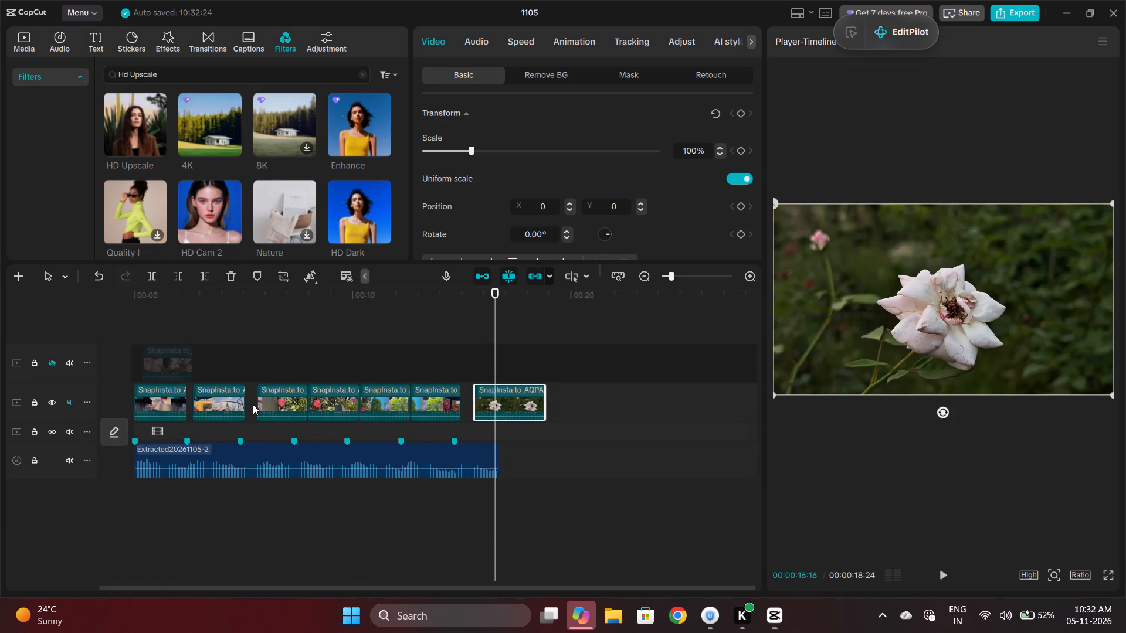
{"action": "left_click", "coordinate": [280, 434]}
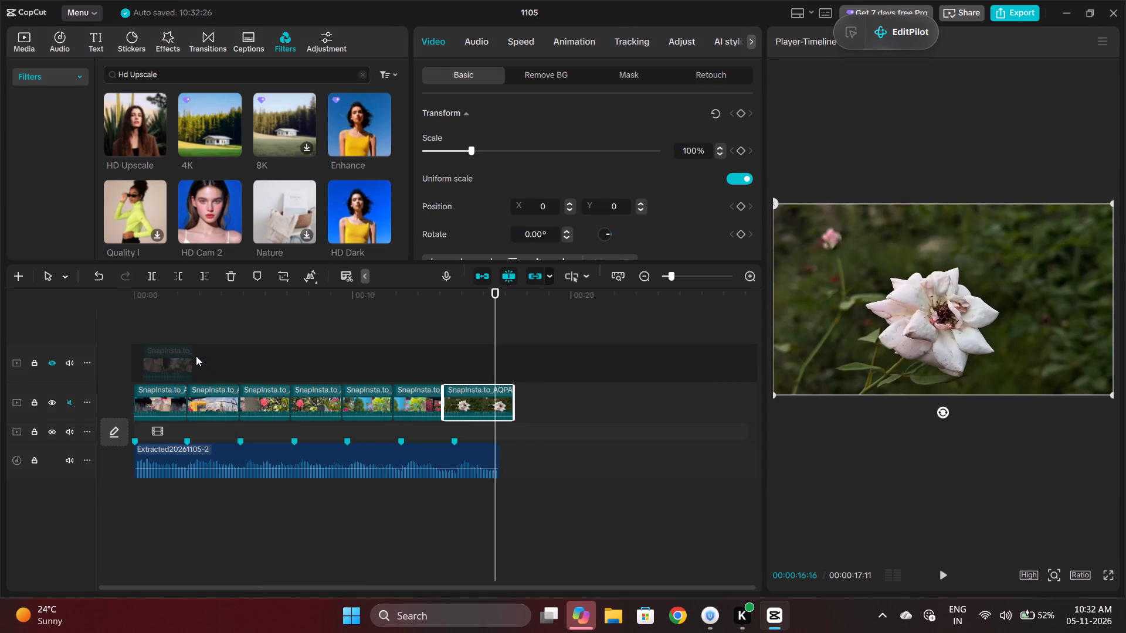
Play the video from within the first clip to review how it leads into the grass-and-sky clip.
{"action": "left_click", "coordinate": [196, 356]}
{"action": "left_click_drag", "start_coordinate": [196, 356], "coordinate": [168, 369]}
{"action": "key", "text": "space"}
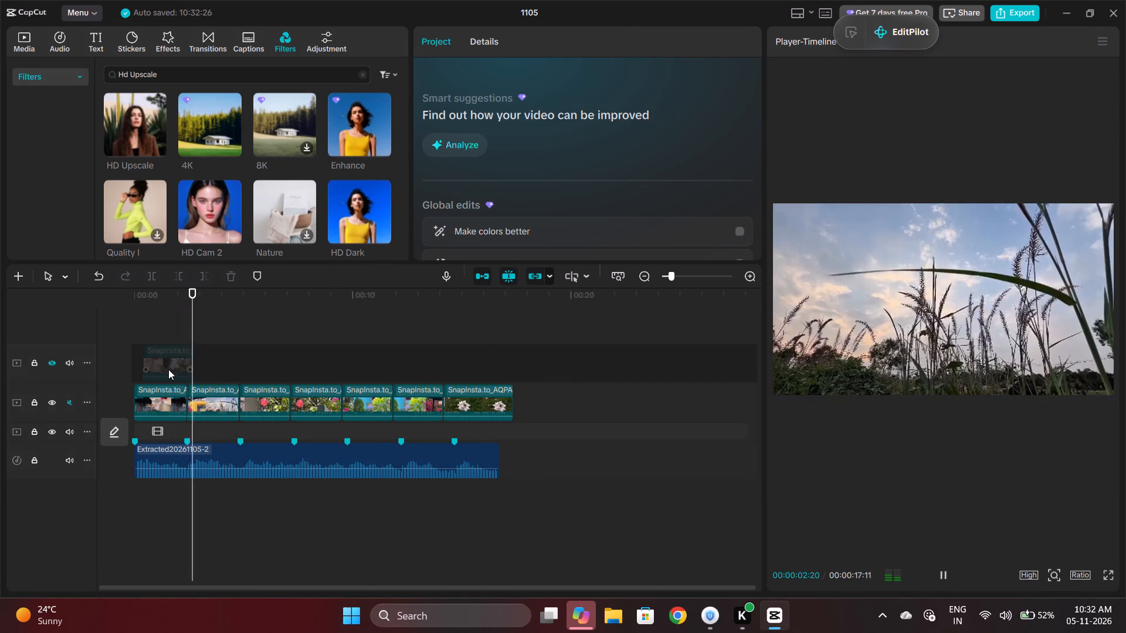
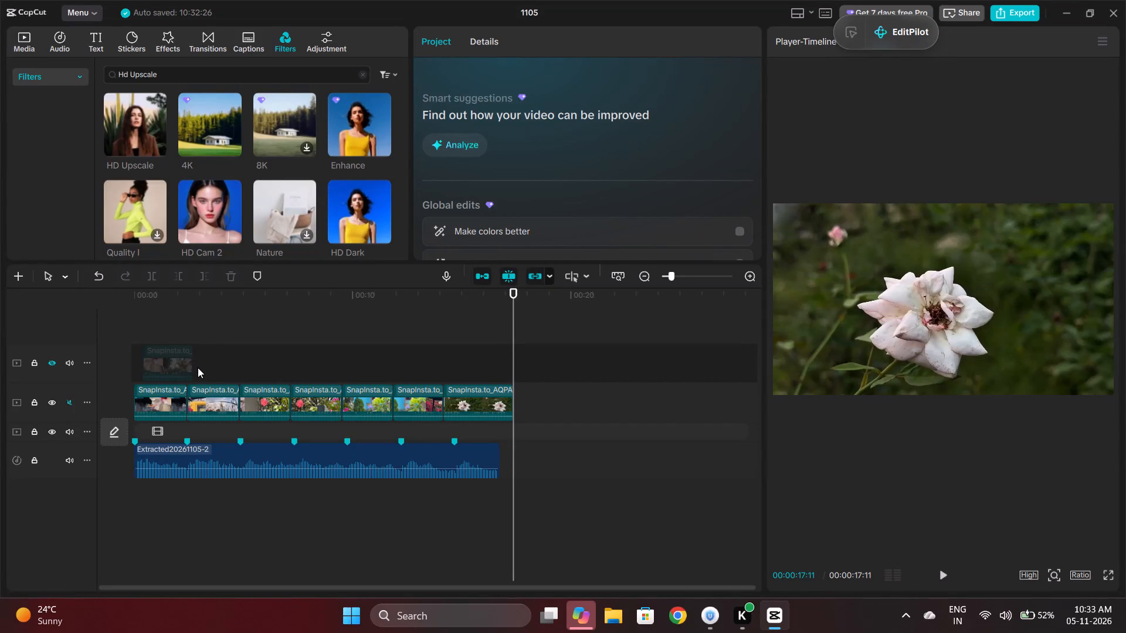
Play the sequence from the beginning into the third clip with the pink flower.
{"action": "left_click", "coordinate": [135, 326]}
{"action": "key", "text": "space"}
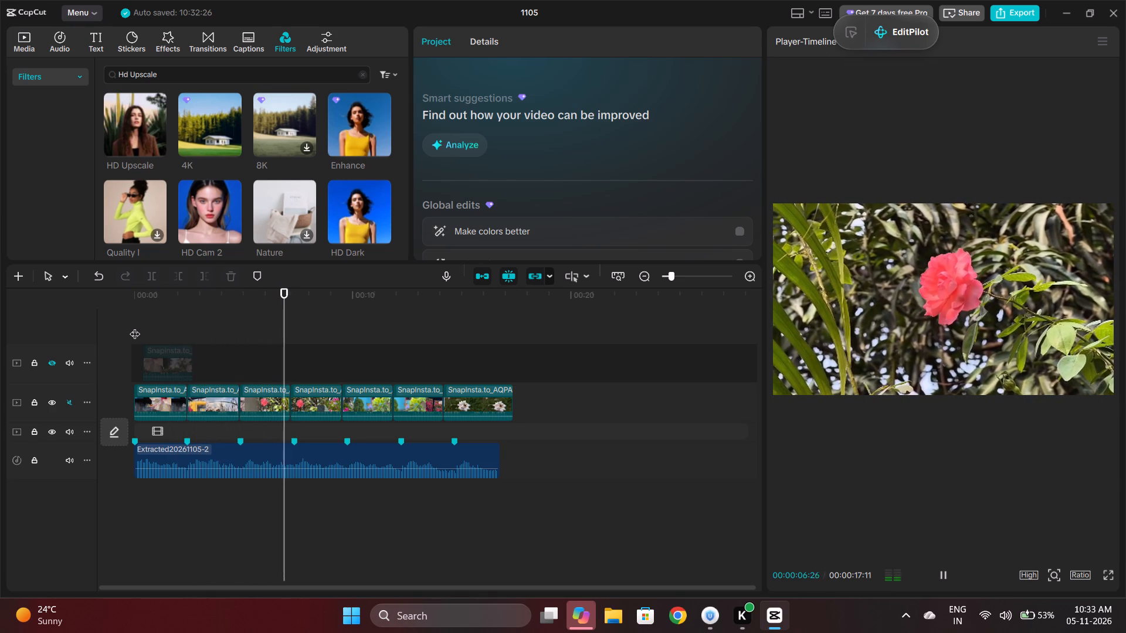
{"action": "key", "text": "space"}
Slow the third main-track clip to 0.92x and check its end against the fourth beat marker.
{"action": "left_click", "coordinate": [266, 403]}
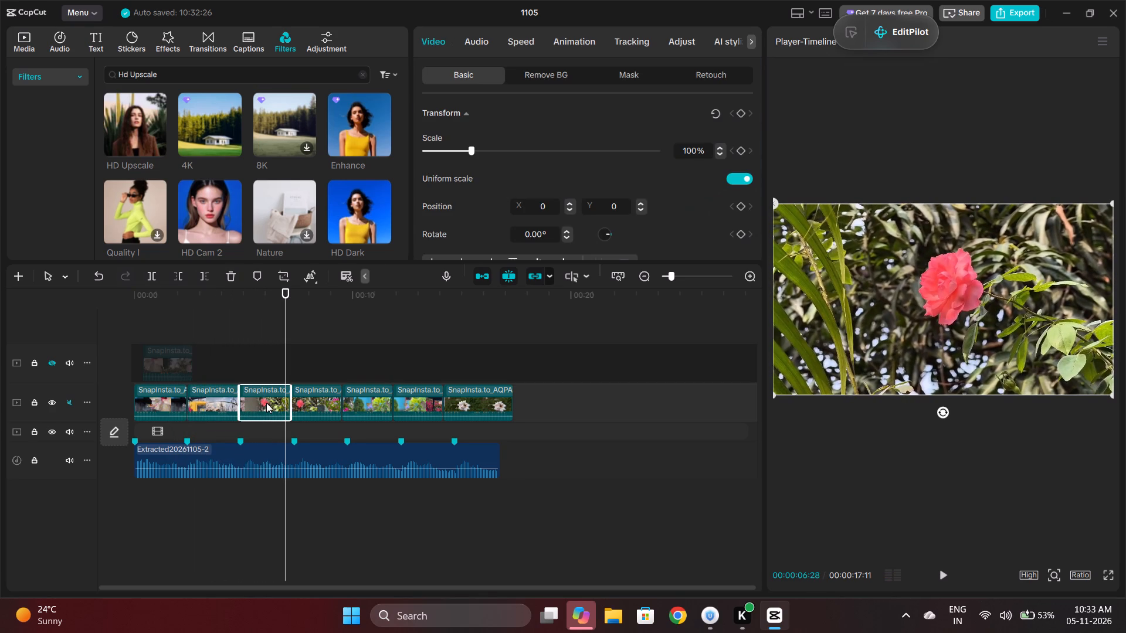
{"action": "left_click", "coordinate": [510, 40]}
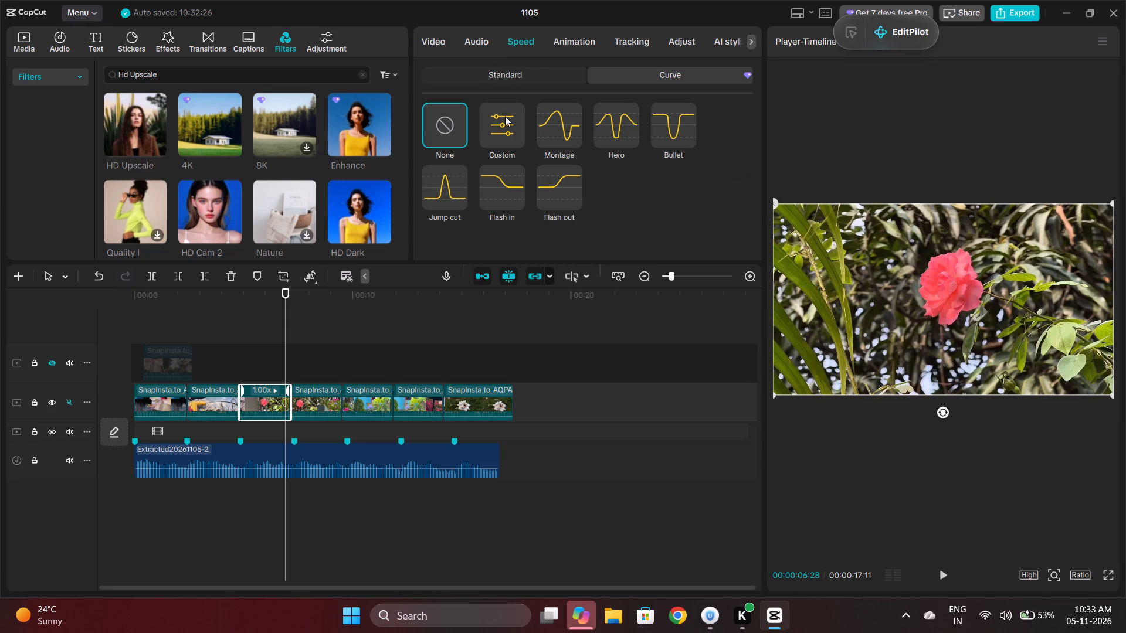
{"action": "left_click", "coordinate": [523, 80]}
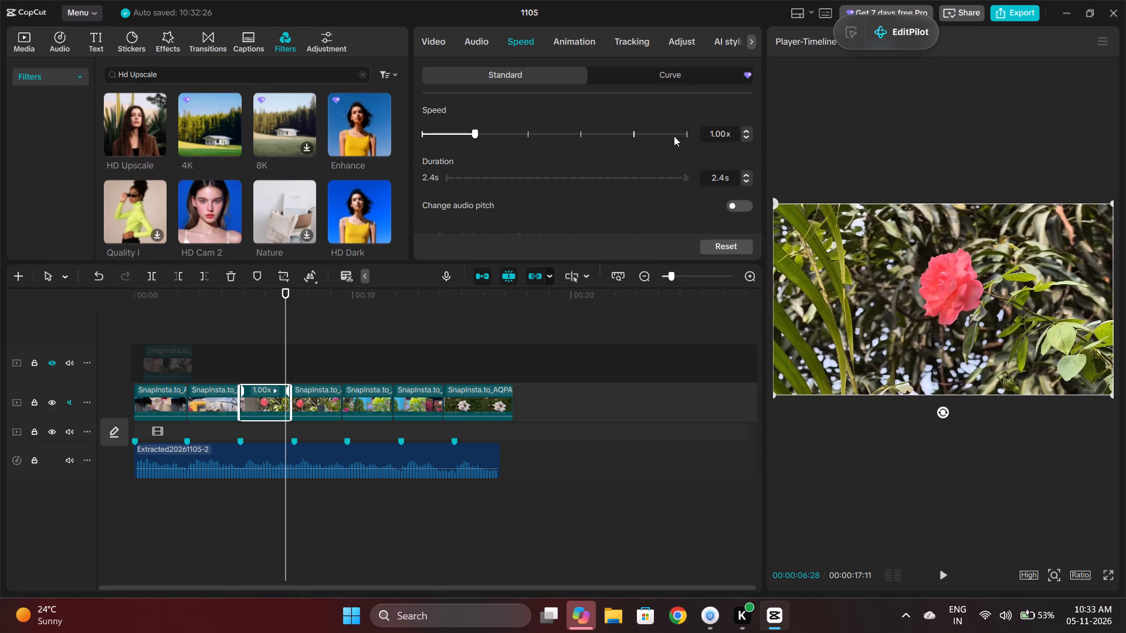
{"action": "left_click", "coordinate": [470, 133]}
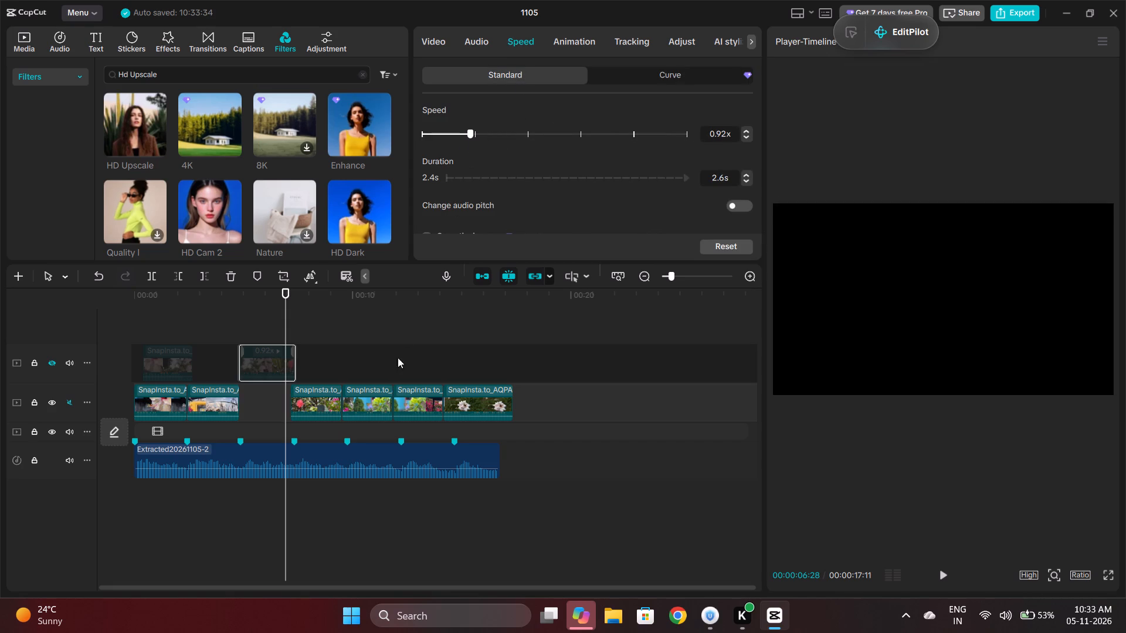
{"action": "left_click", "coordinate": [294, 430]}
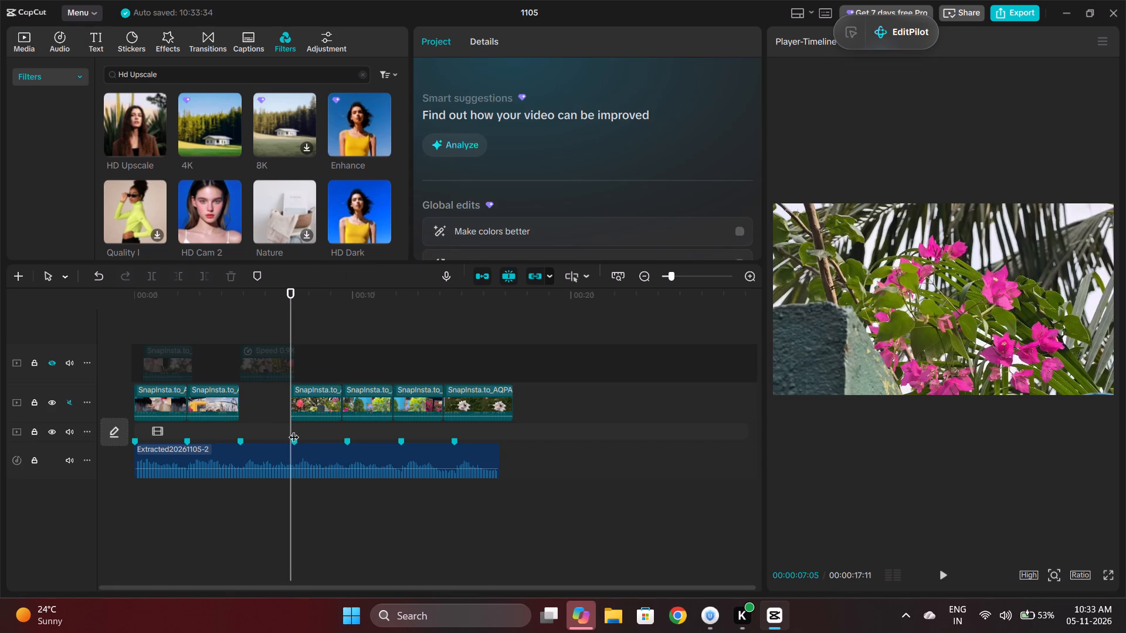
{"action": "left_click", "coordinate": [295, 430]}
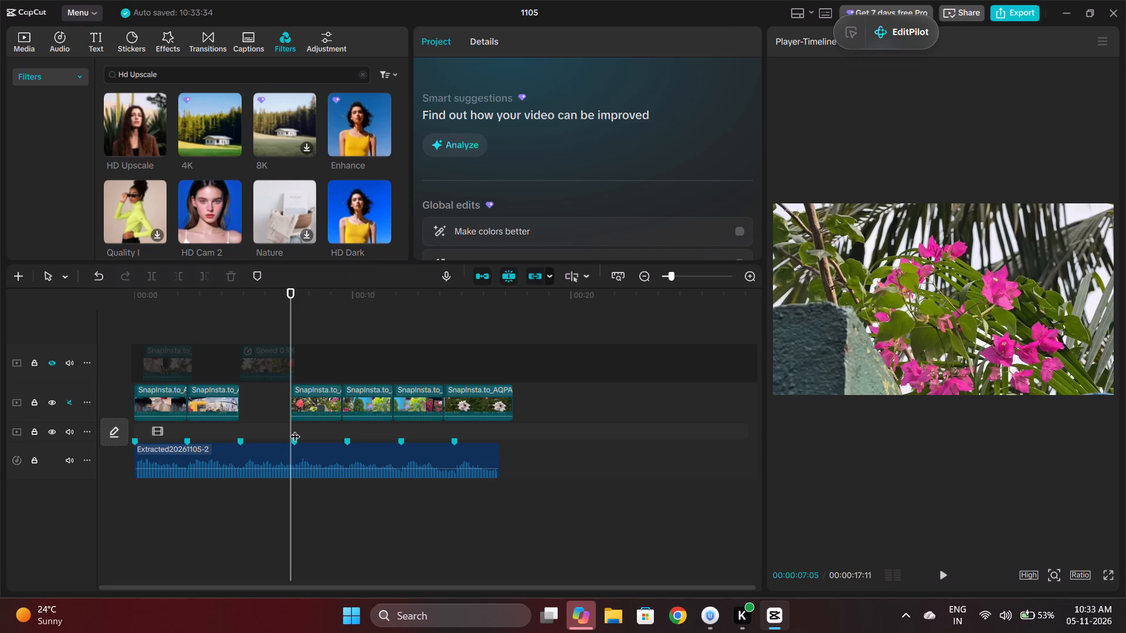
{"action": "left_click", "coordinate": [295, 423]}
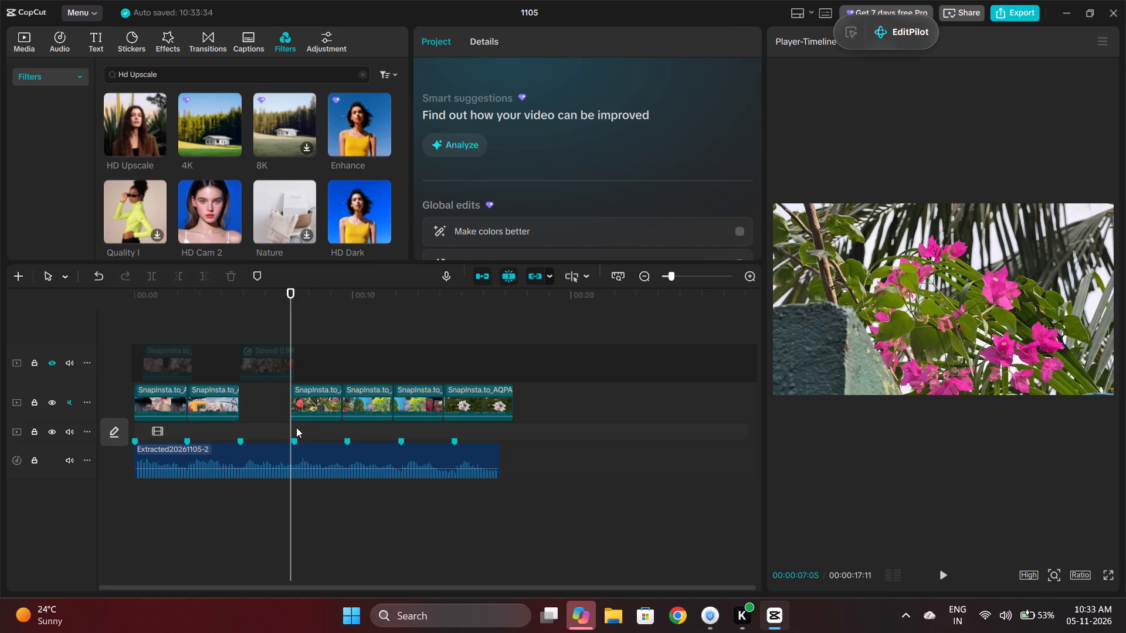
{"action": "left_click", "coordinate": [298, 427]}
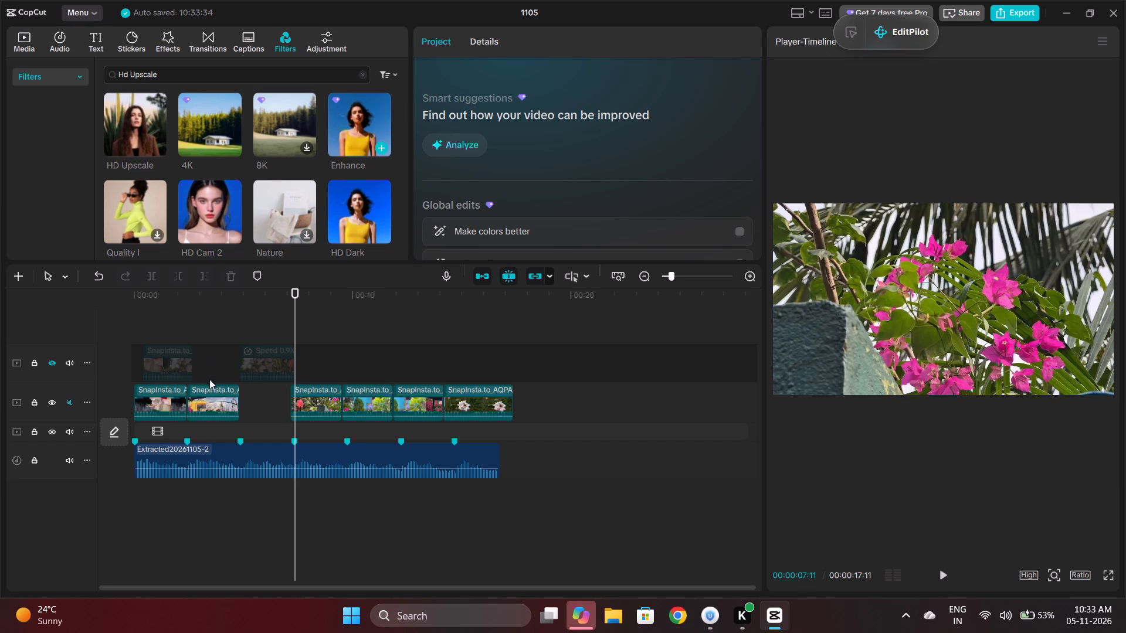
Set the standard speed of the pink flower clip to 0.91x.
{"action": "left_click", "coordinate": [248, 370]}
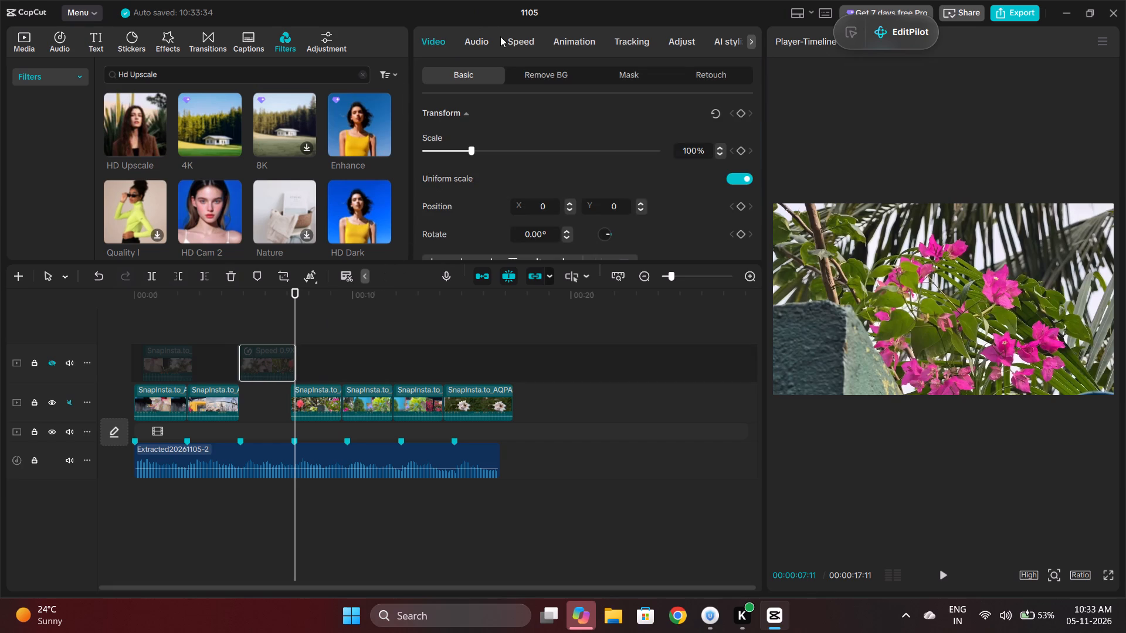
{"action": "left_click", "coordinate": [520, 39]}
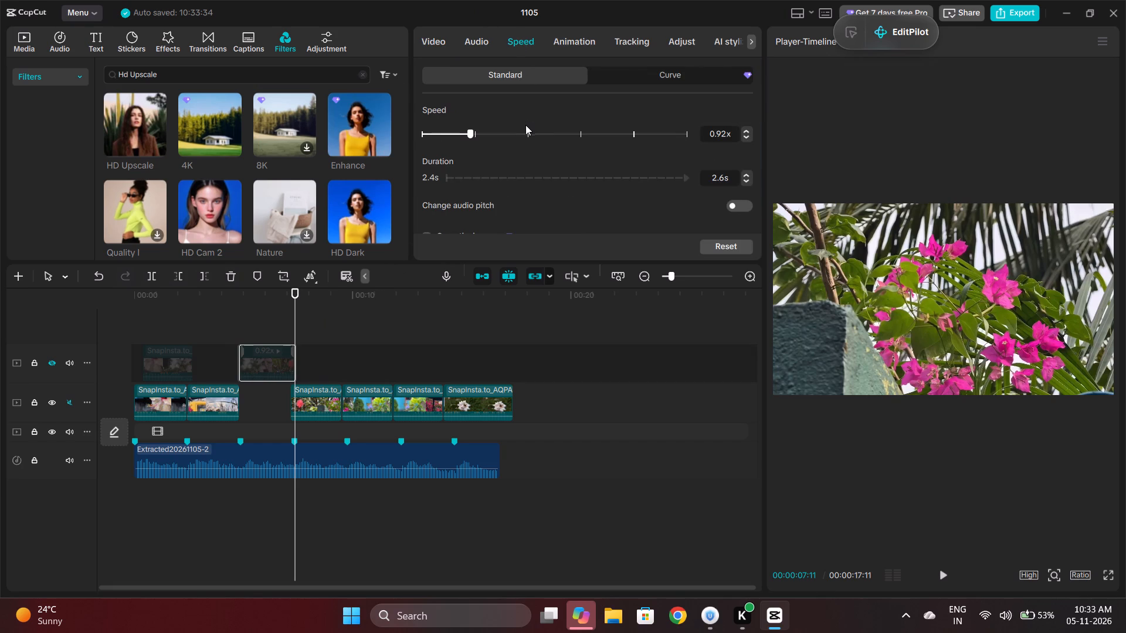
{"action": "double_click", "coordinate": [717, 133]}
{"action": "type", "text": "91"}
{"action": "key", "text": "Return"}
Enable Smooth slow-mo on the slowed pink flower clip with the Optical flow method.
{"action": "scroll", "coordinate": [718, 134], "scroll_direction": "down", "scroll_amount": 2}
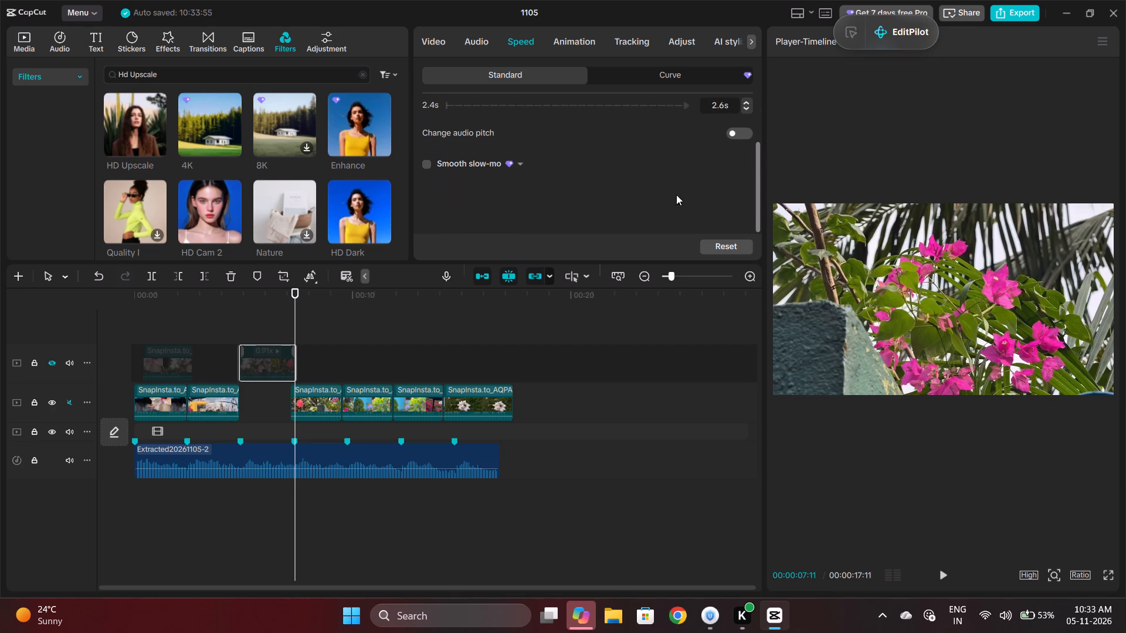
{"action": "left_click", "coordinate": [424, 166]}
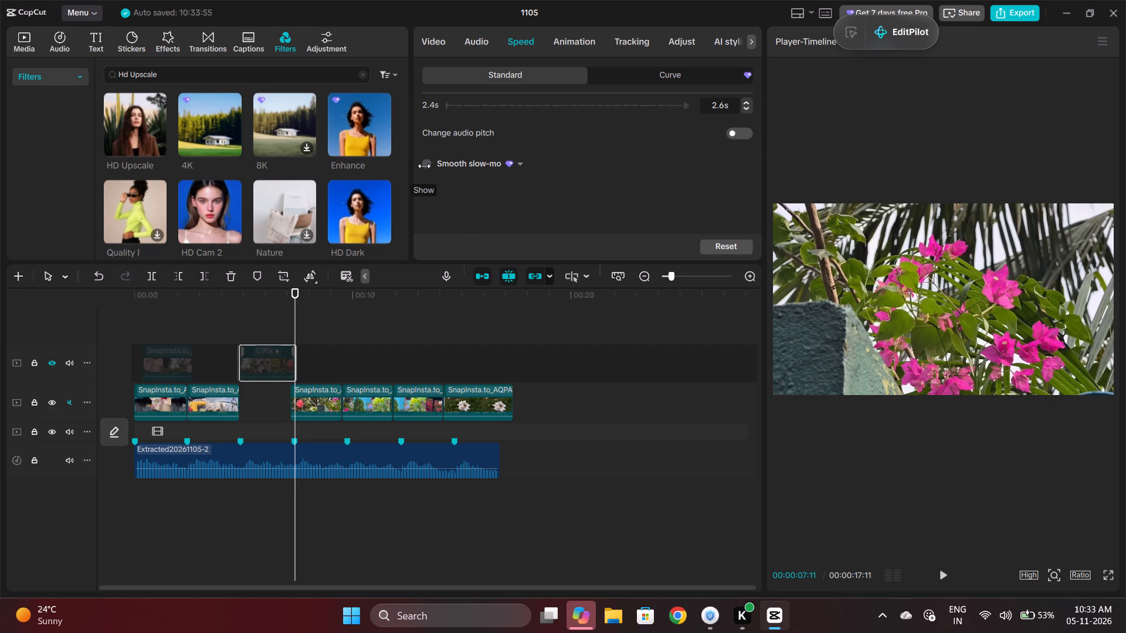
{"action": "left_click", "coordinate": [451, 184]}
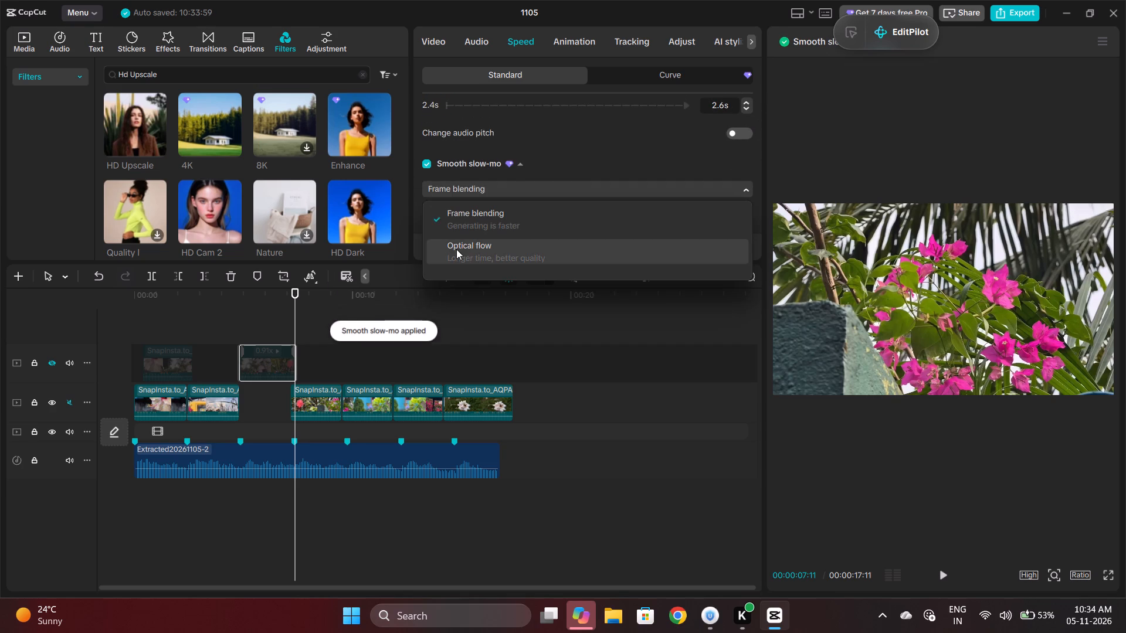
{"action": "left_click", "coordinate": [456, 249]}
{"action": "left_click", "coordinate": [472, 192]}
{"action": "scroll", "coordinate": [478, 222], "scroll_direction": "down", "scroll_amount": 2}
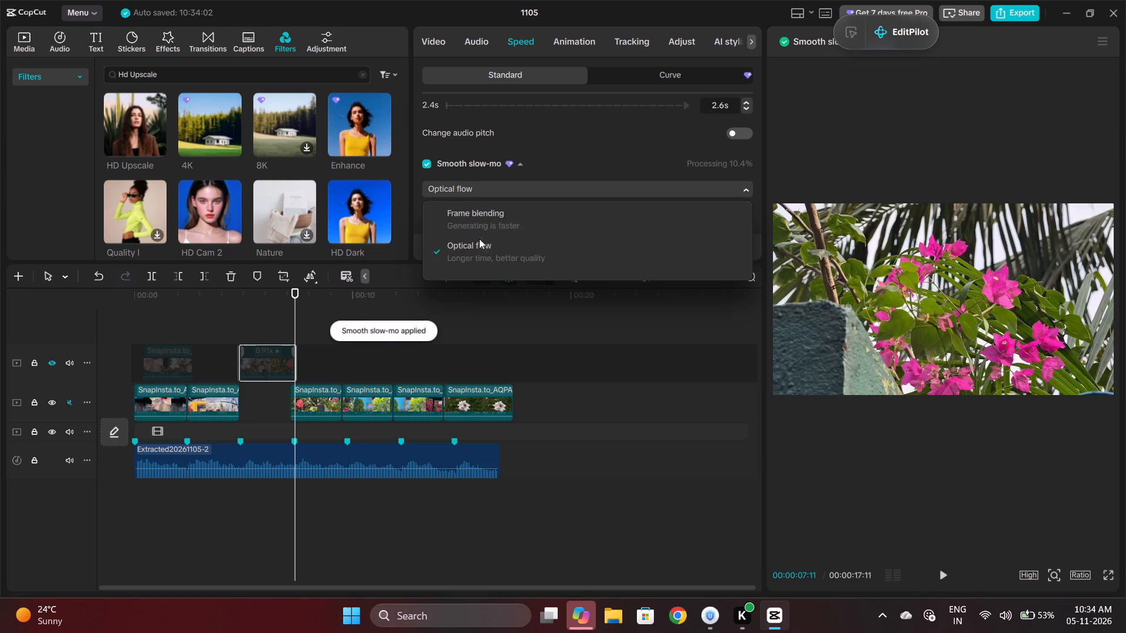
{"action": "scroll", "coordinate": [479, 239], "scroll_direction": "down", "scroll_amount": 2}
{"action": "left_click", "coordinate": [479, 243]}
{"action": "scroll", "coordinate": [314, 409], "scroll_direction": "down", "scroll_amount": 1}
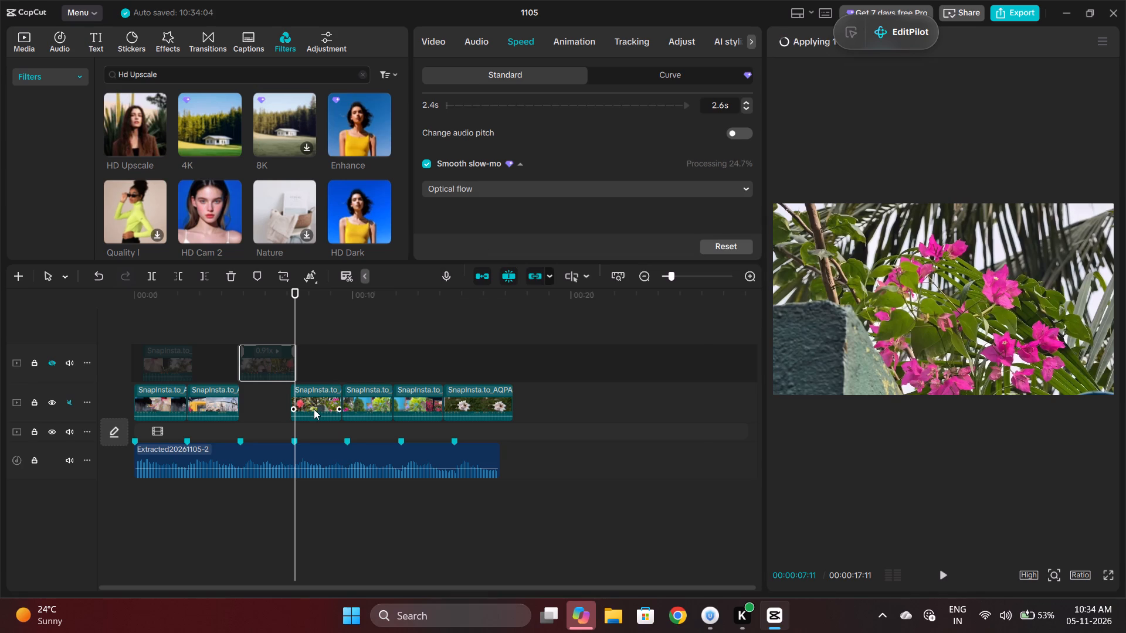
Shift the last four main-track clips later, return the slowed clip to third place on the main track, and close the gaps.
{"action": "left_click_drag", "start_coordinate": [470, 396], "coordinate": [496, 401]}
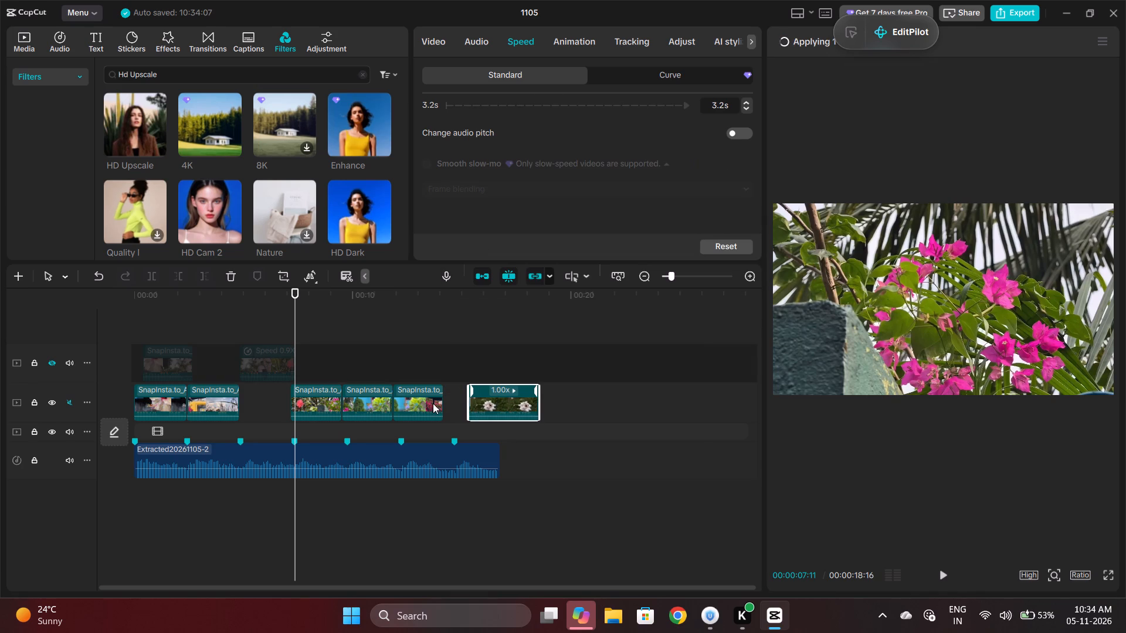
{"action": "left_click_drag", "start_coordinate": [422, 402], "coordinate": [439, 406]}
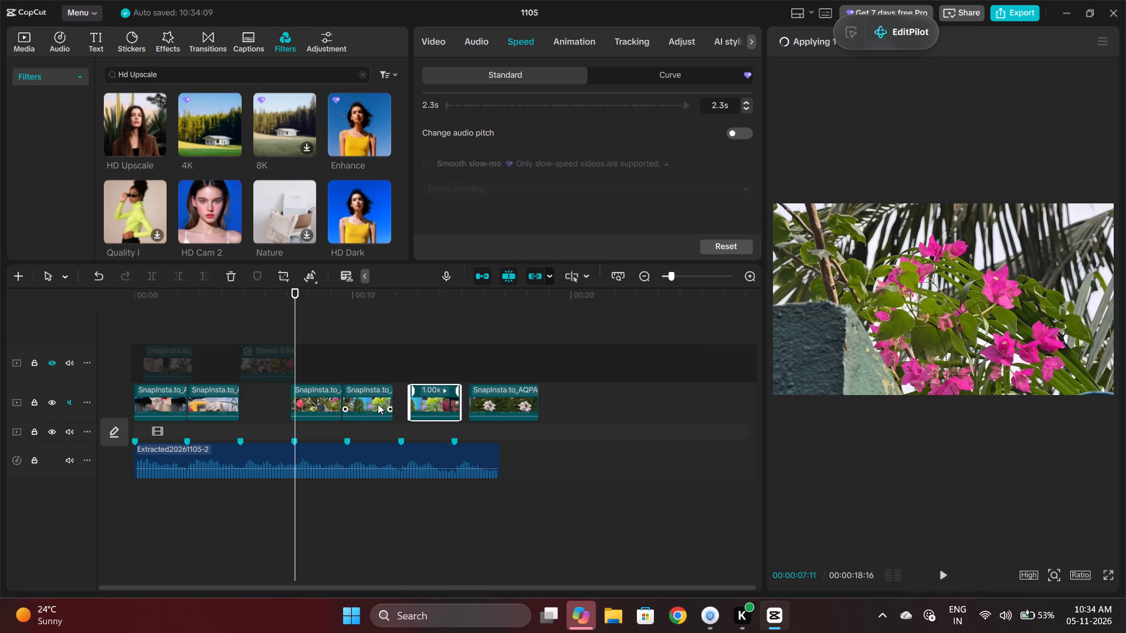
{"action": "left_click_drag", "start_coordinate": [378, 404], "coordinate": [391, 408]}
{"action": "left_click_drag", "start_coordinate": [316, 405], "coordinate": [329, 408]}
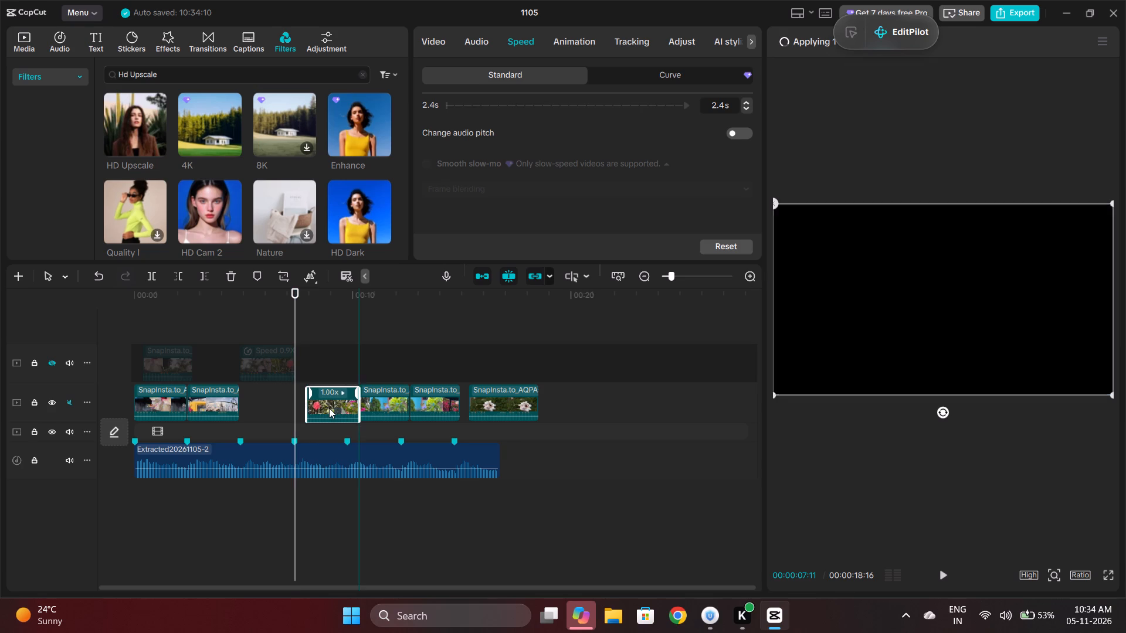
{"action": "left_click_drag", "start_coordinate": [269, 350], "coordinate": [272, 399]}
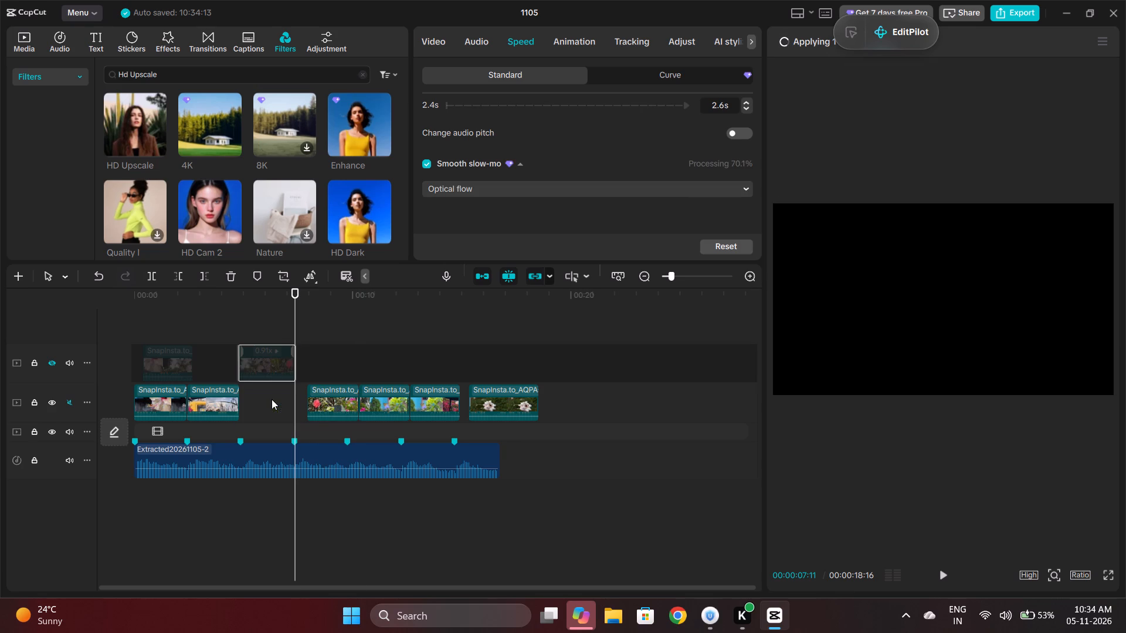
{"action": "left_click_drag", "start_coordinate": [269, 374], "coordinate": [278, 404]}
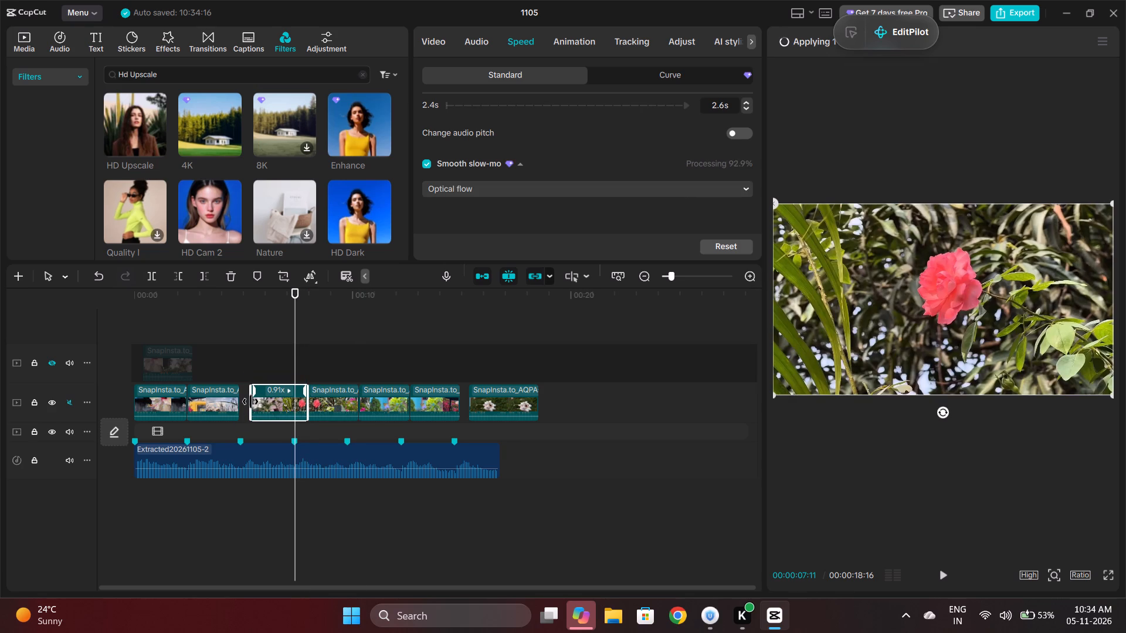
{"action": "right_click", "coordinate": [247, 400]}
{"action": "left_click", "coordinate": [288, 437]}
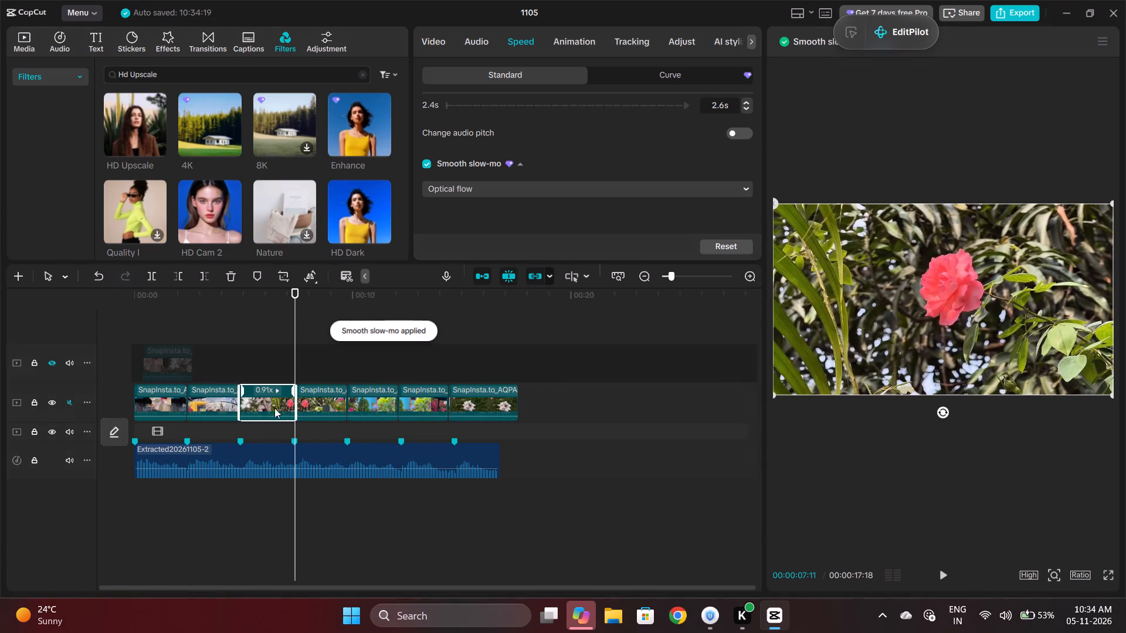
Play the whole sequence from the beginning to review the slowed third clip.
{"action": "left_click", "coordinate": [242, 363]}
{"action": "left_click_drag", "start_coordinate": [242, 363], "coordinate": [167, 361]}
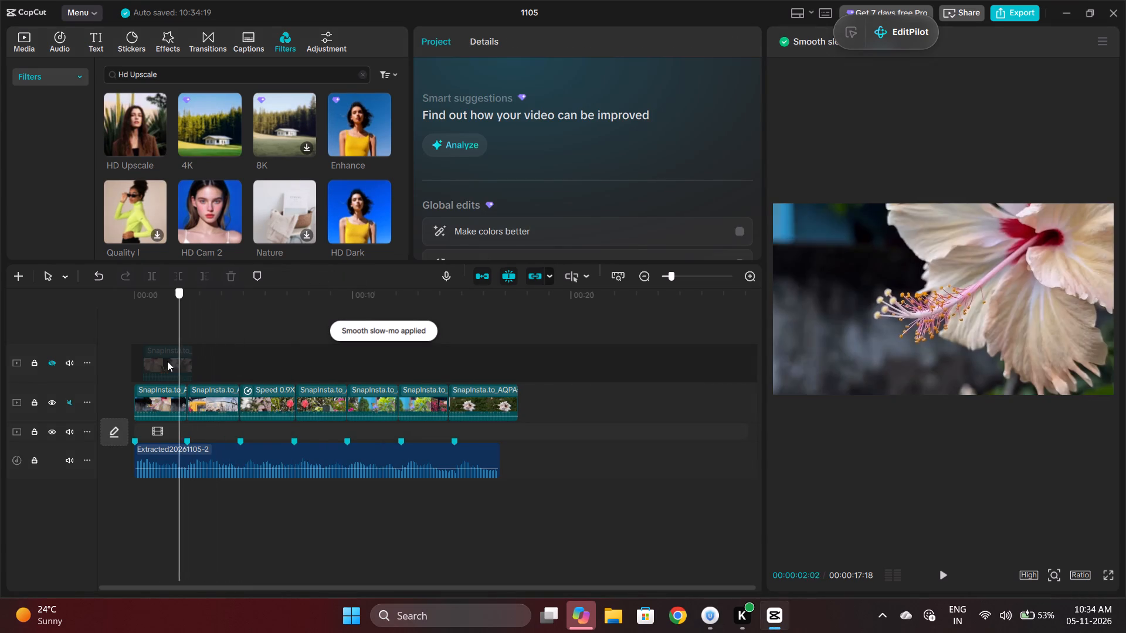
{"action": "left_click_drag", "start_coordinate": [167, 361], "coordinate": [111, 353]}
{"action": "key", "text": "space"}
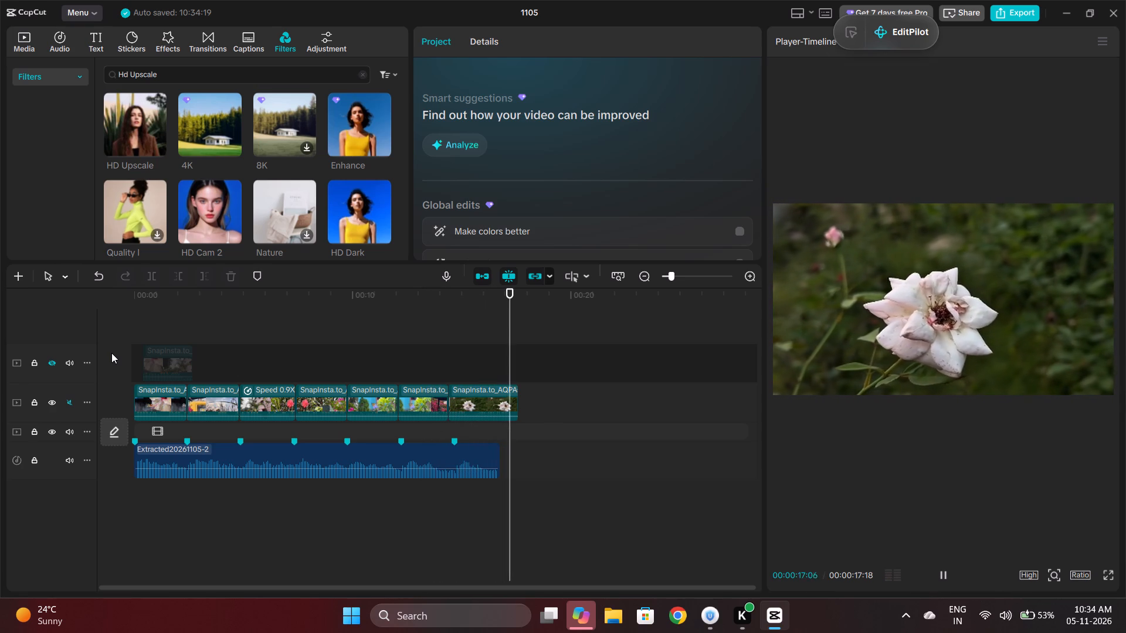
Scrub through the sequence and play it from the start in full screen, leaving full screen at the end.
{"action": "left_click", "coordinate": [212, 359]}
{"action": "left_click_drag", "start_coordinate": [212, 359], "coordinate": [56, 397]}
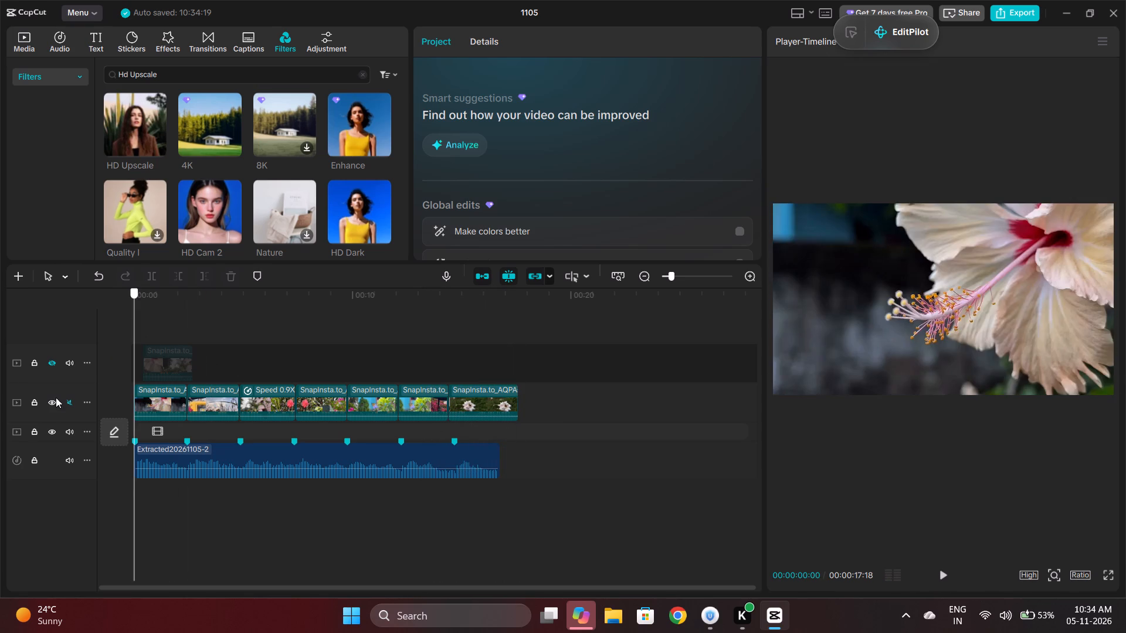
{"action": "left_click_drag", "start_coordinate": [56, 397], "coordinate": [145, 458]}
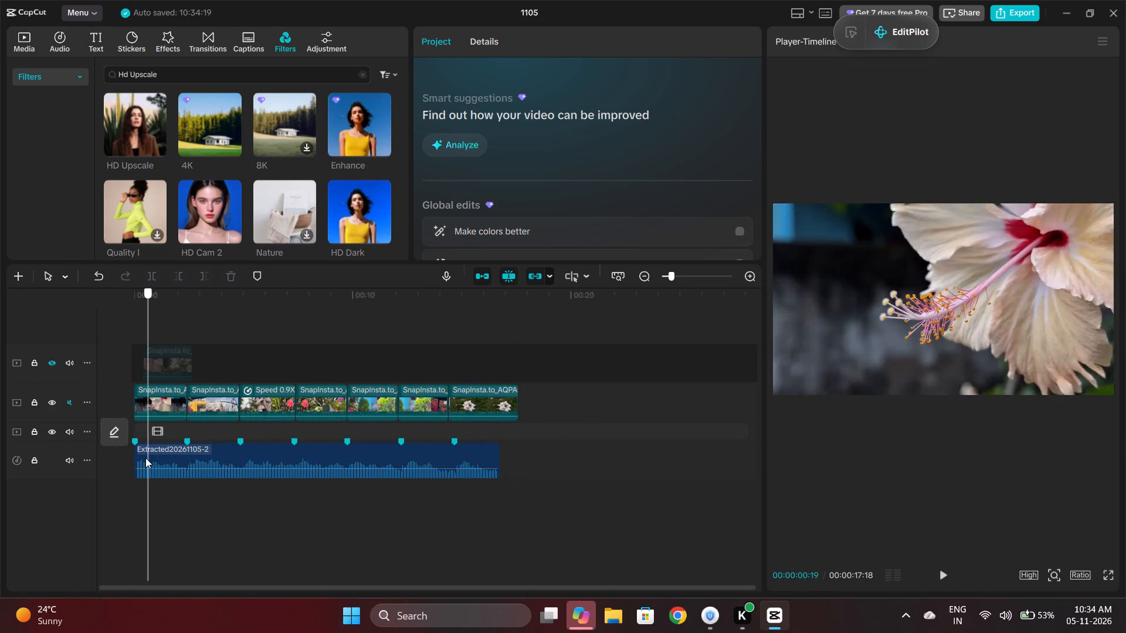
{"action": "left_click_drag", "start_coordinate": [145, 458], "coordinate": [924, 518]}
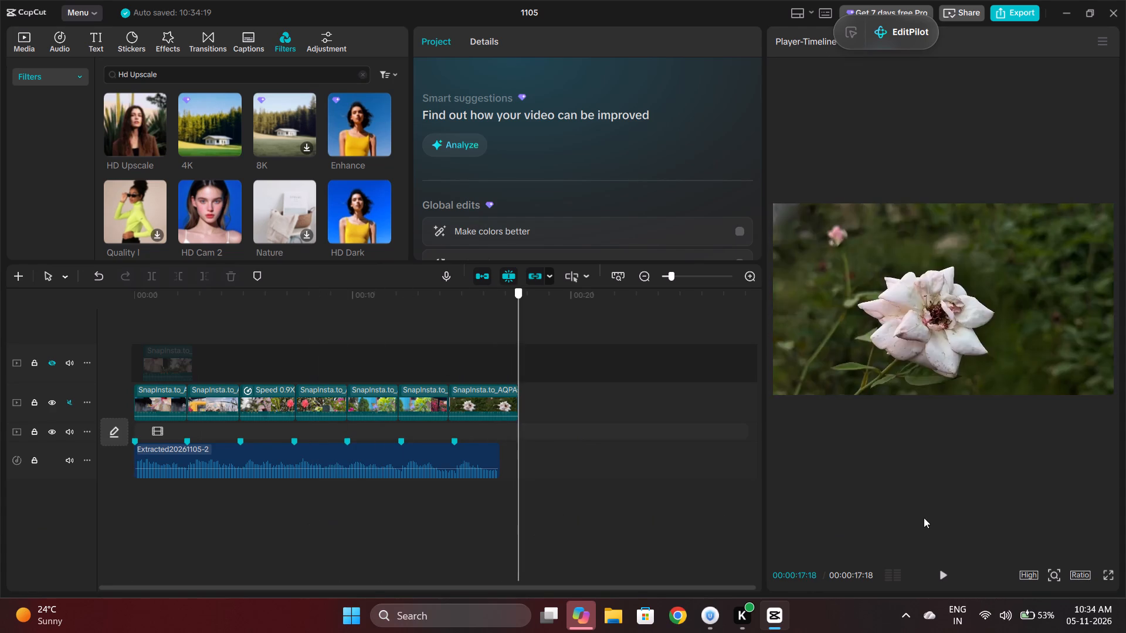
{"action": "left_click_drag", "start_coordinate": [924, 518], "coordinate": [57, 590]}
{"action": "left_click", "coordinate": [1110, 576]}
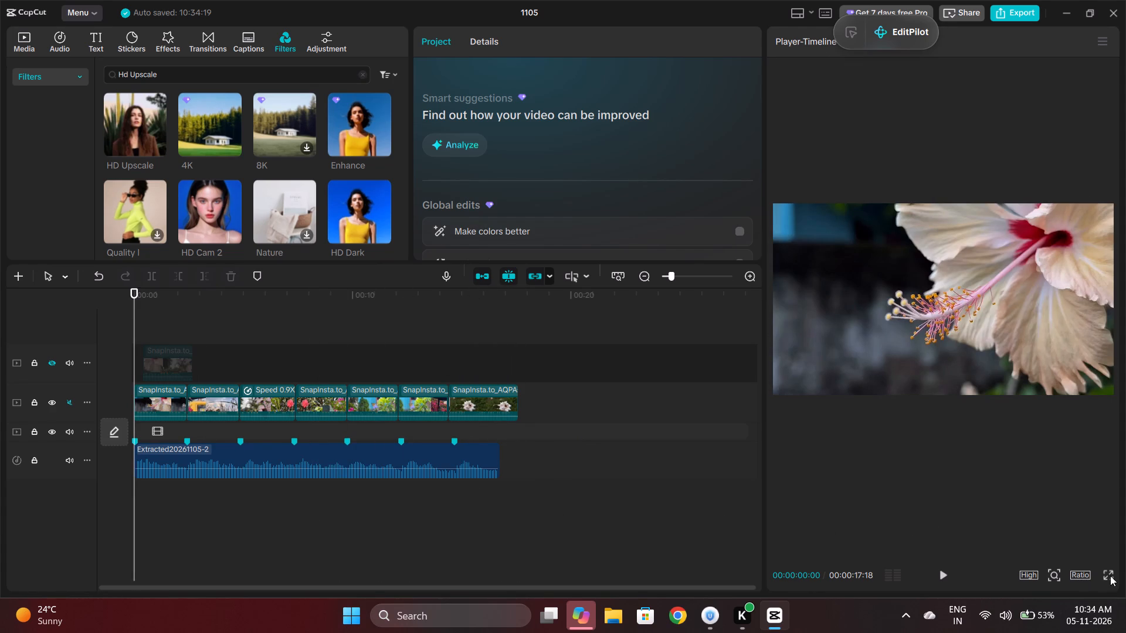
{"action": "key", "text": "space"}
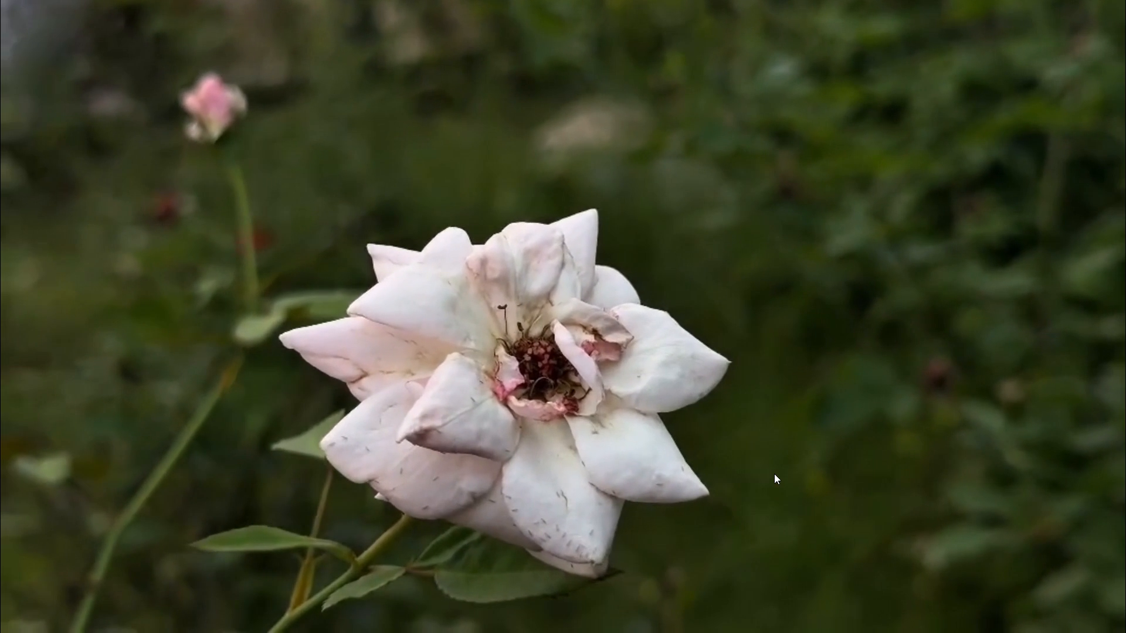
{"action": "key", "text": "Escape"}
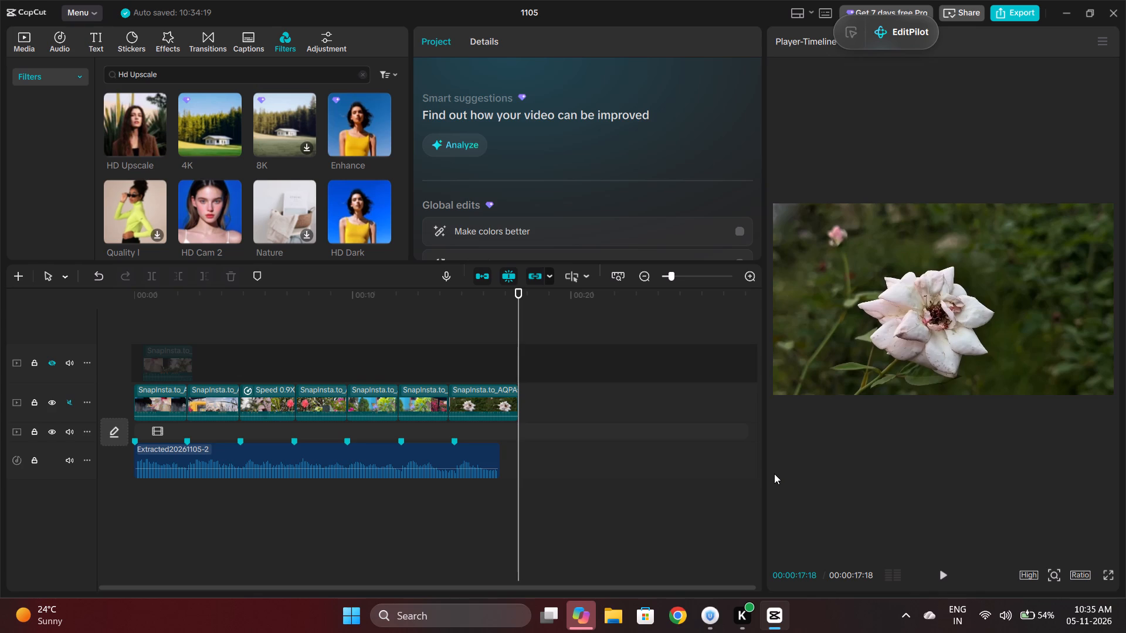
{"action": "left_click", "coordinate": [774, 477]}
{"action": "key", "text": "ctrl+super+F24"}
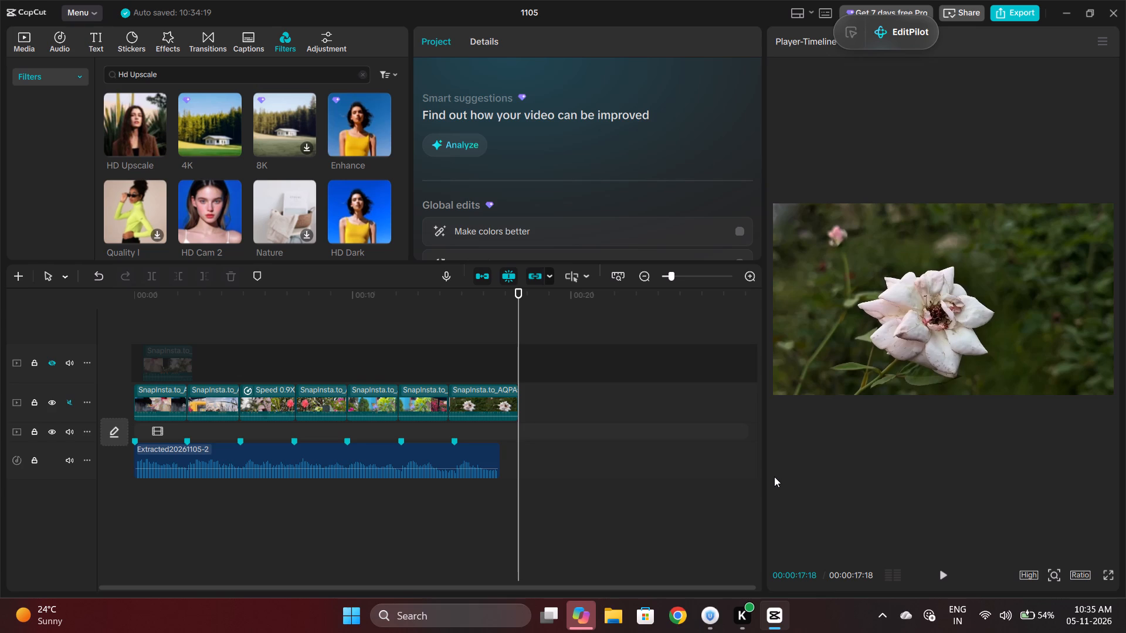